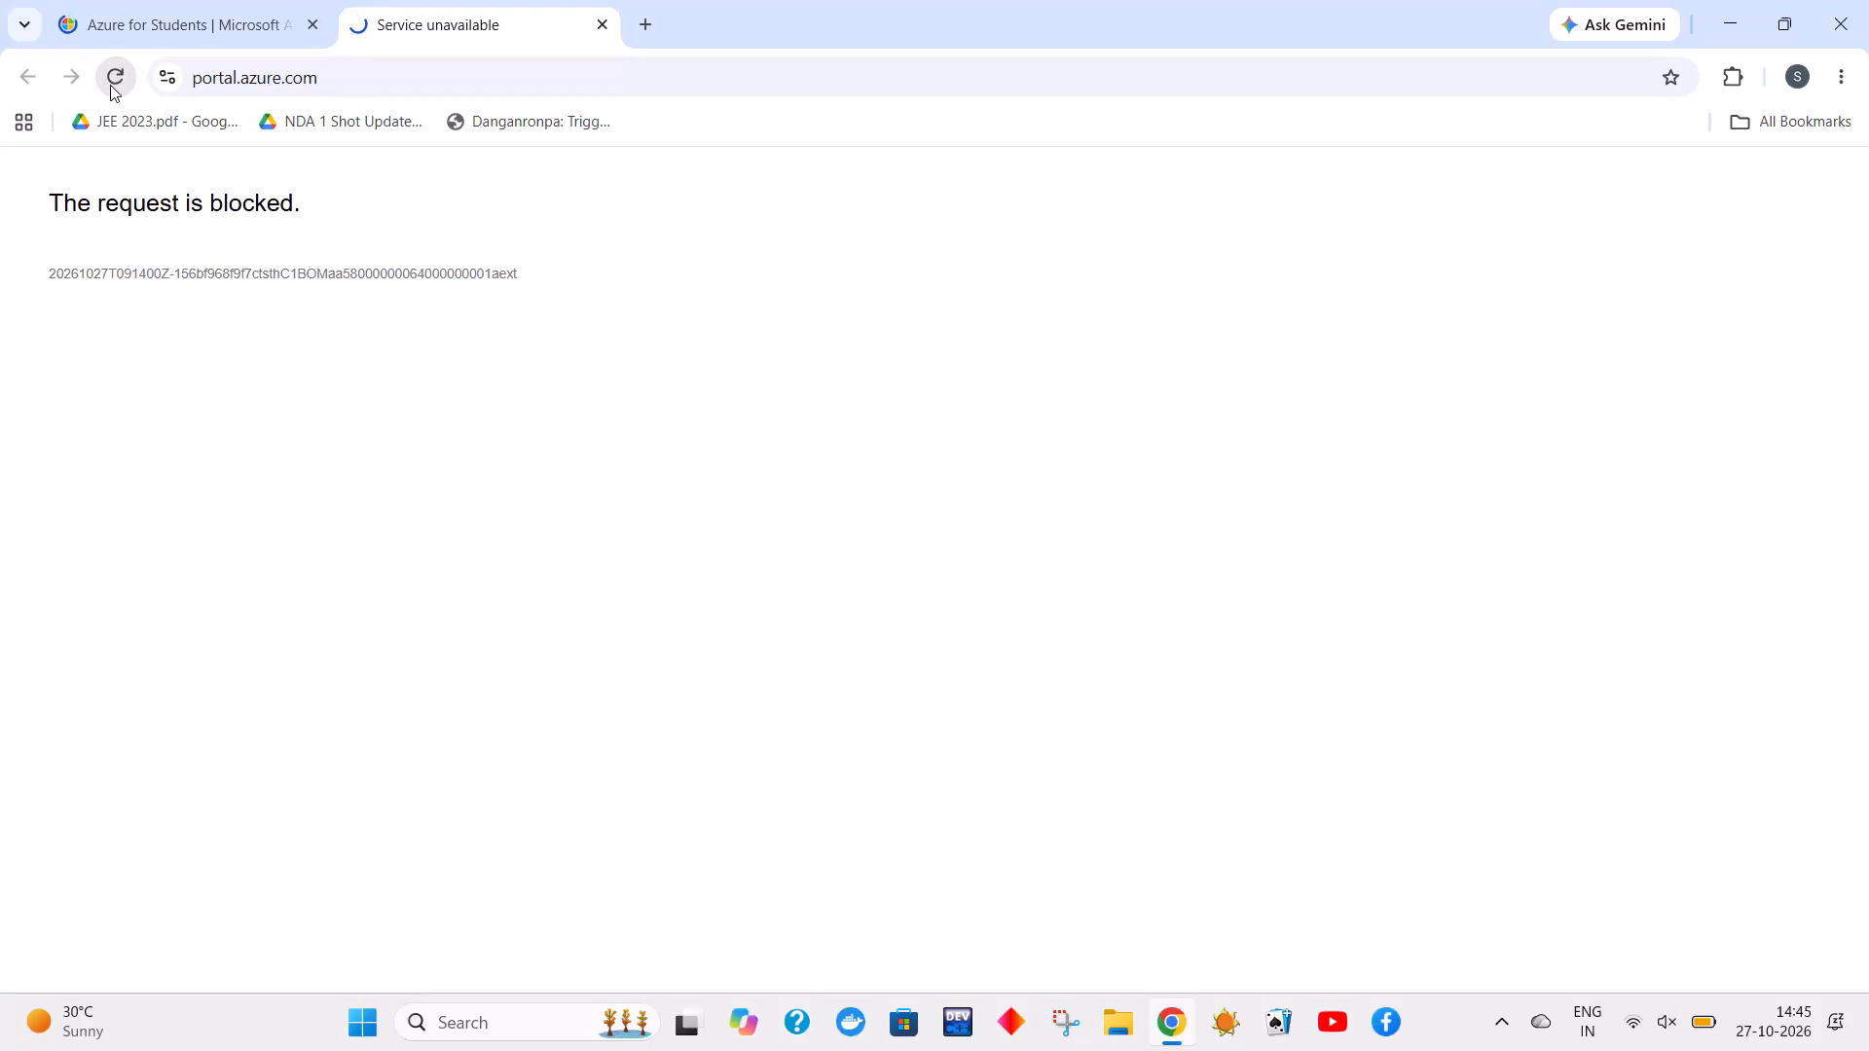
Reload the blocked portal.azure.com page repeatedly to try to load the Azure portal.
left_click(110, 85)
left_click(110, 85)
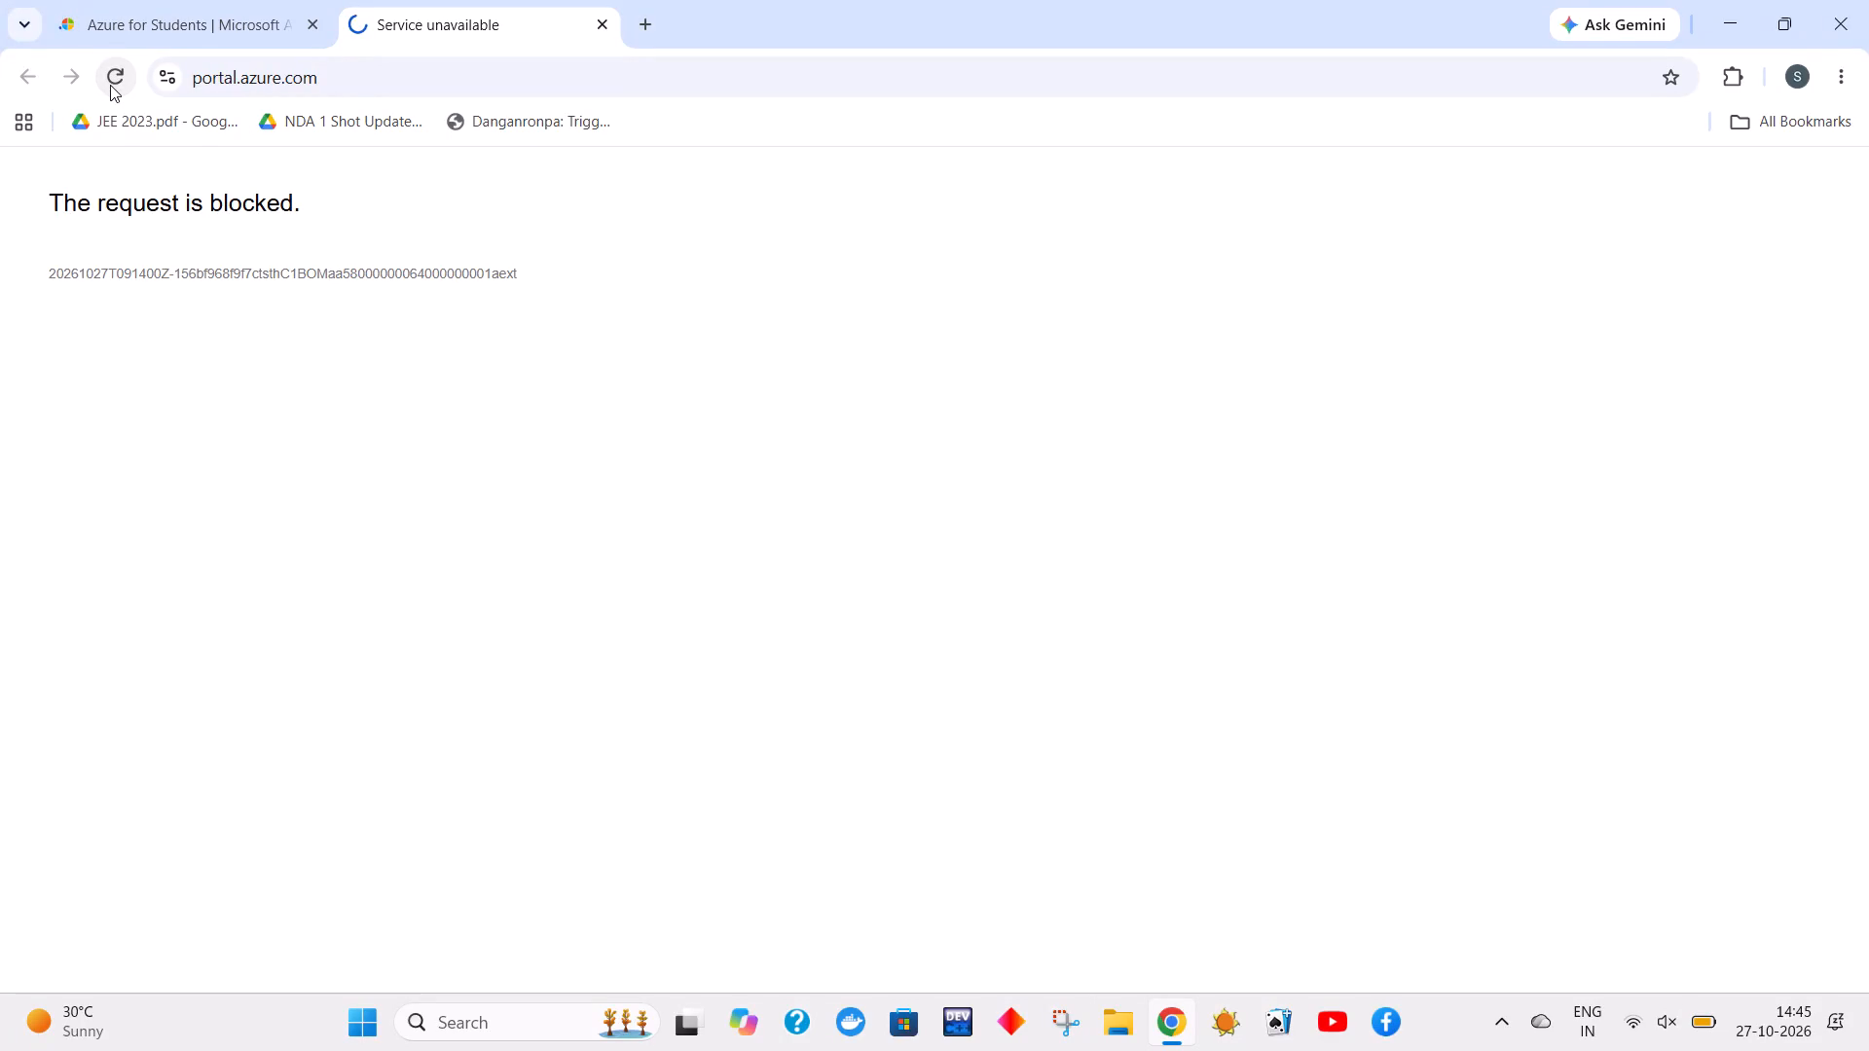
left_click(110, 85)
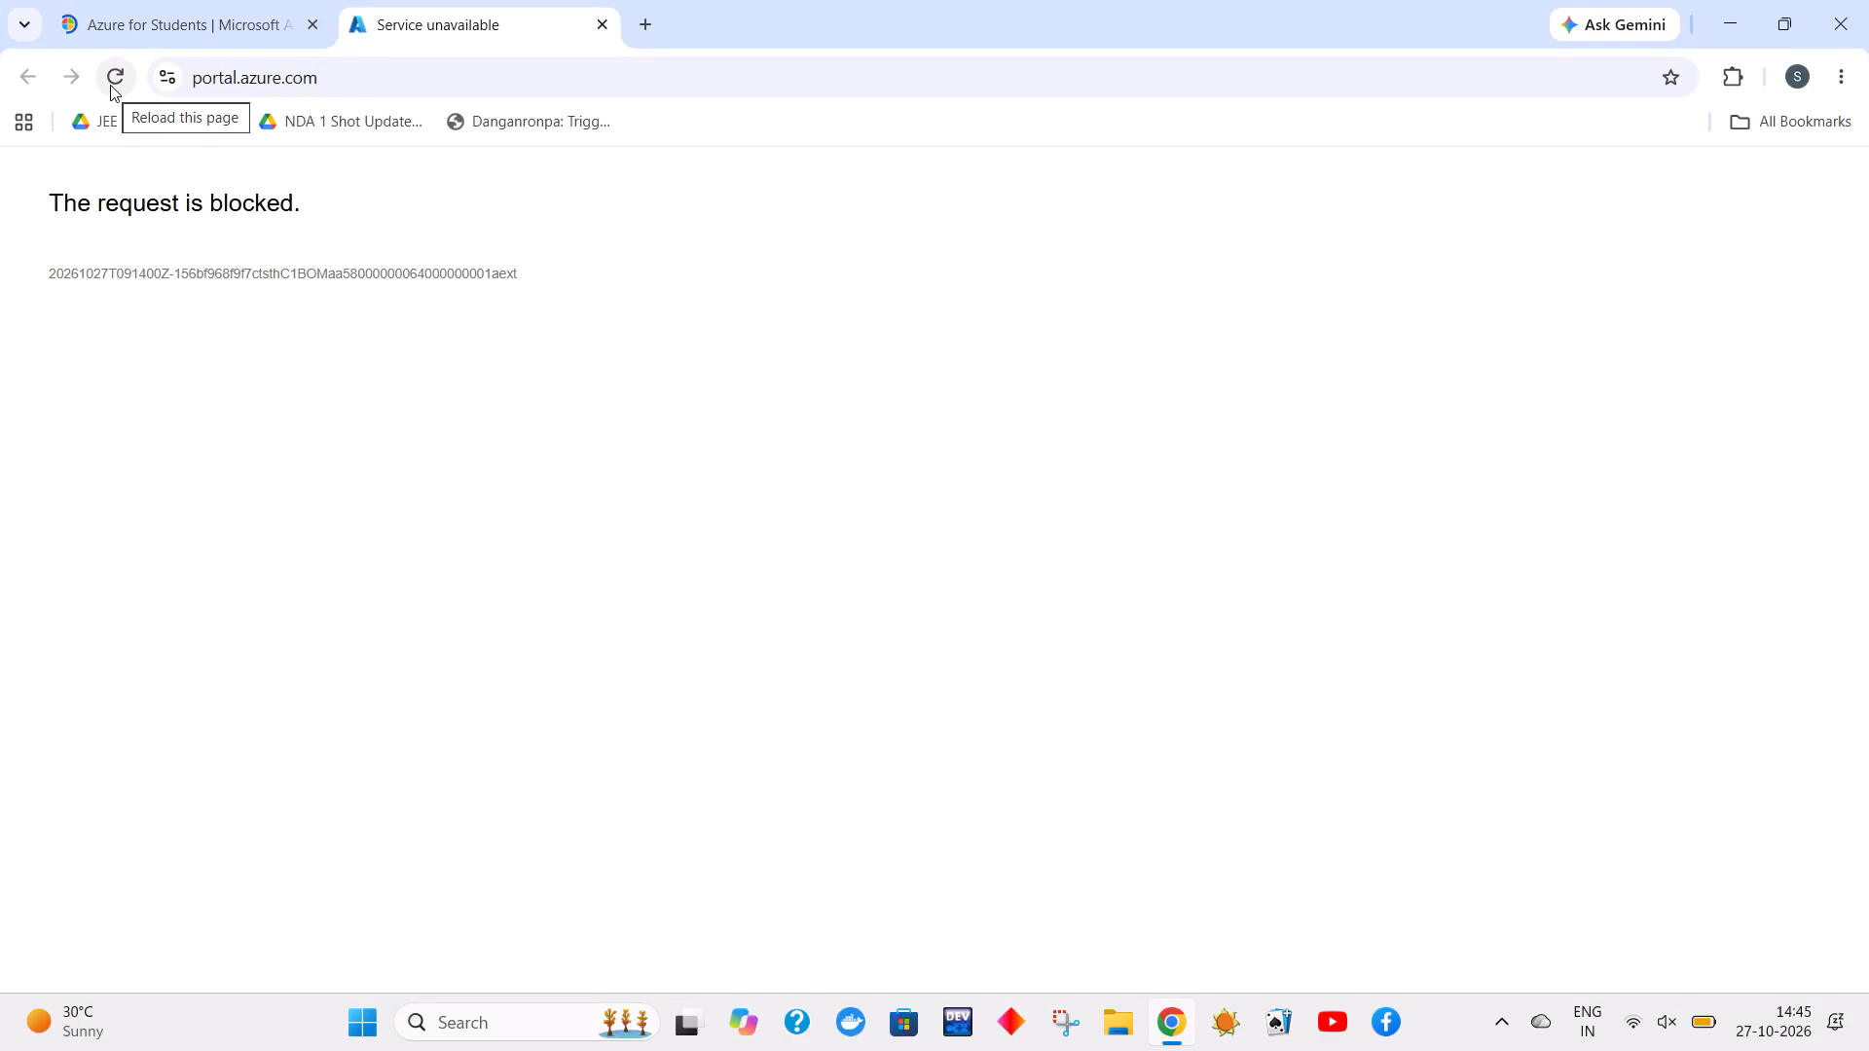
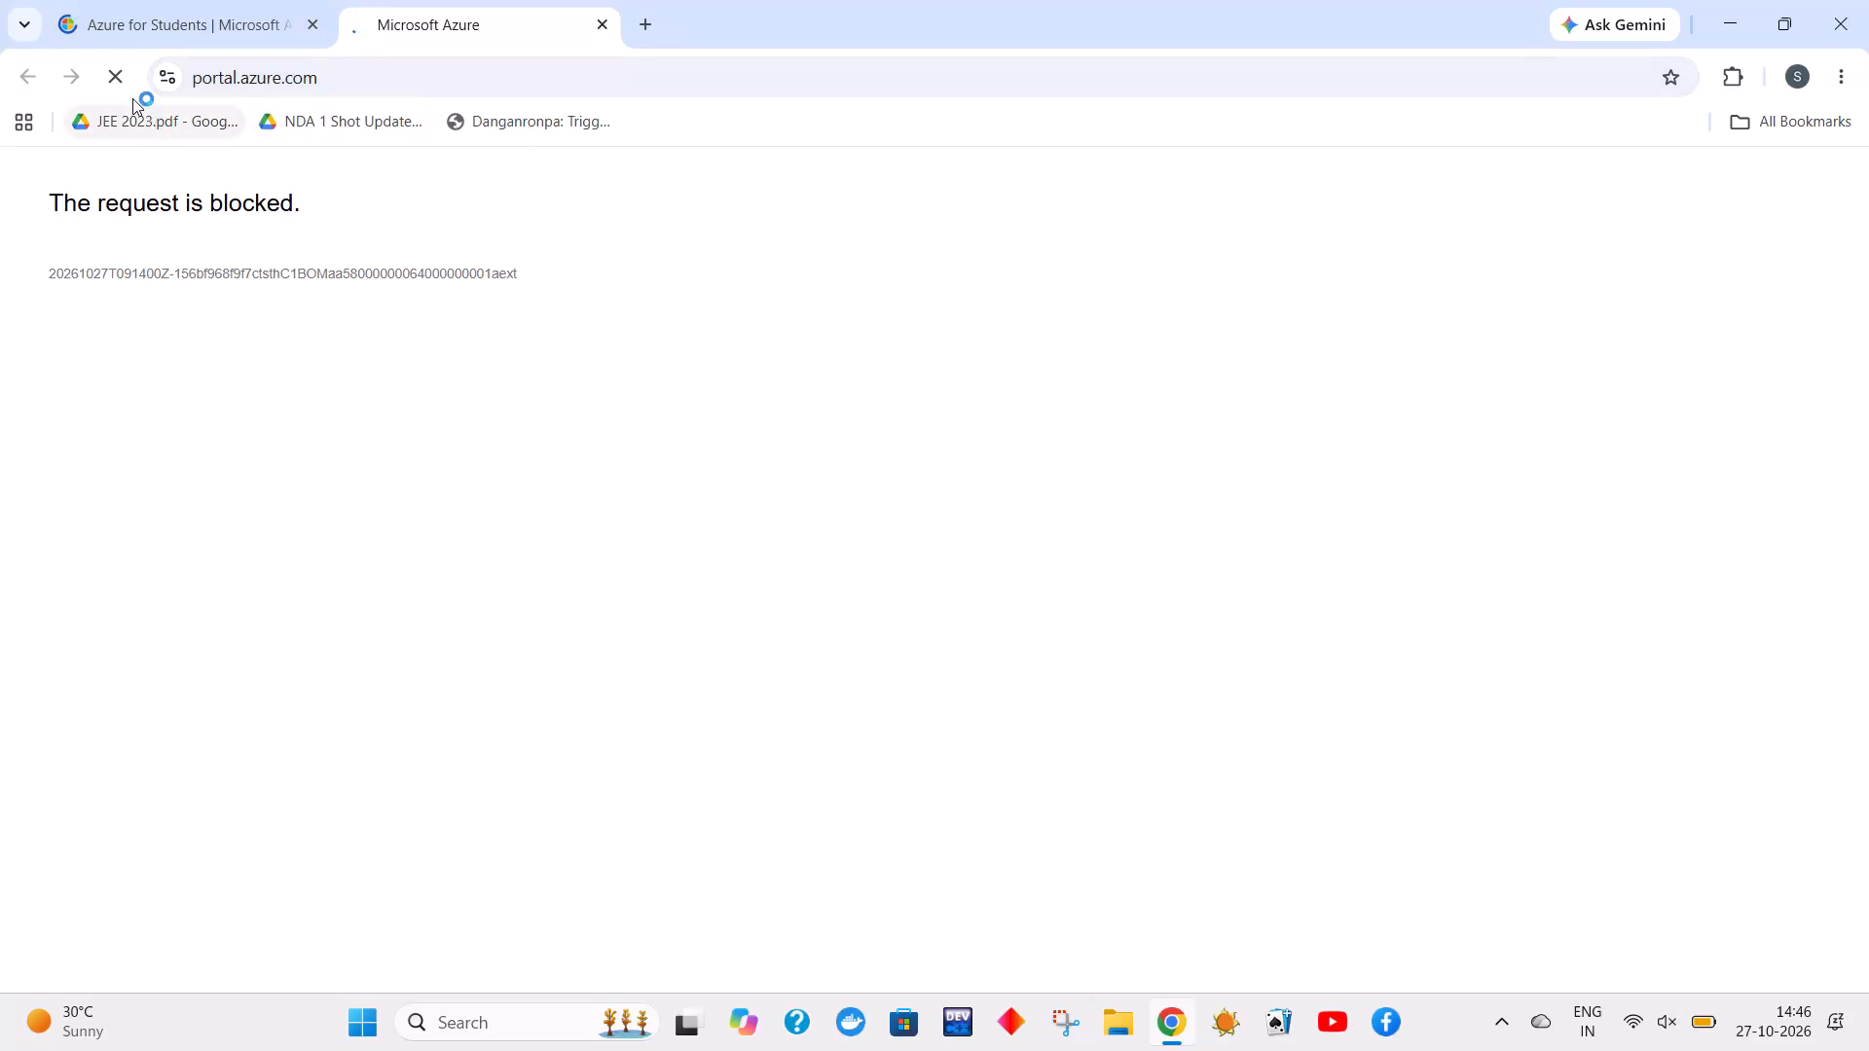
Reload the blocked portal.azure.com page once more to get through to the Microsoft sign-in.
left_click(112, 81)
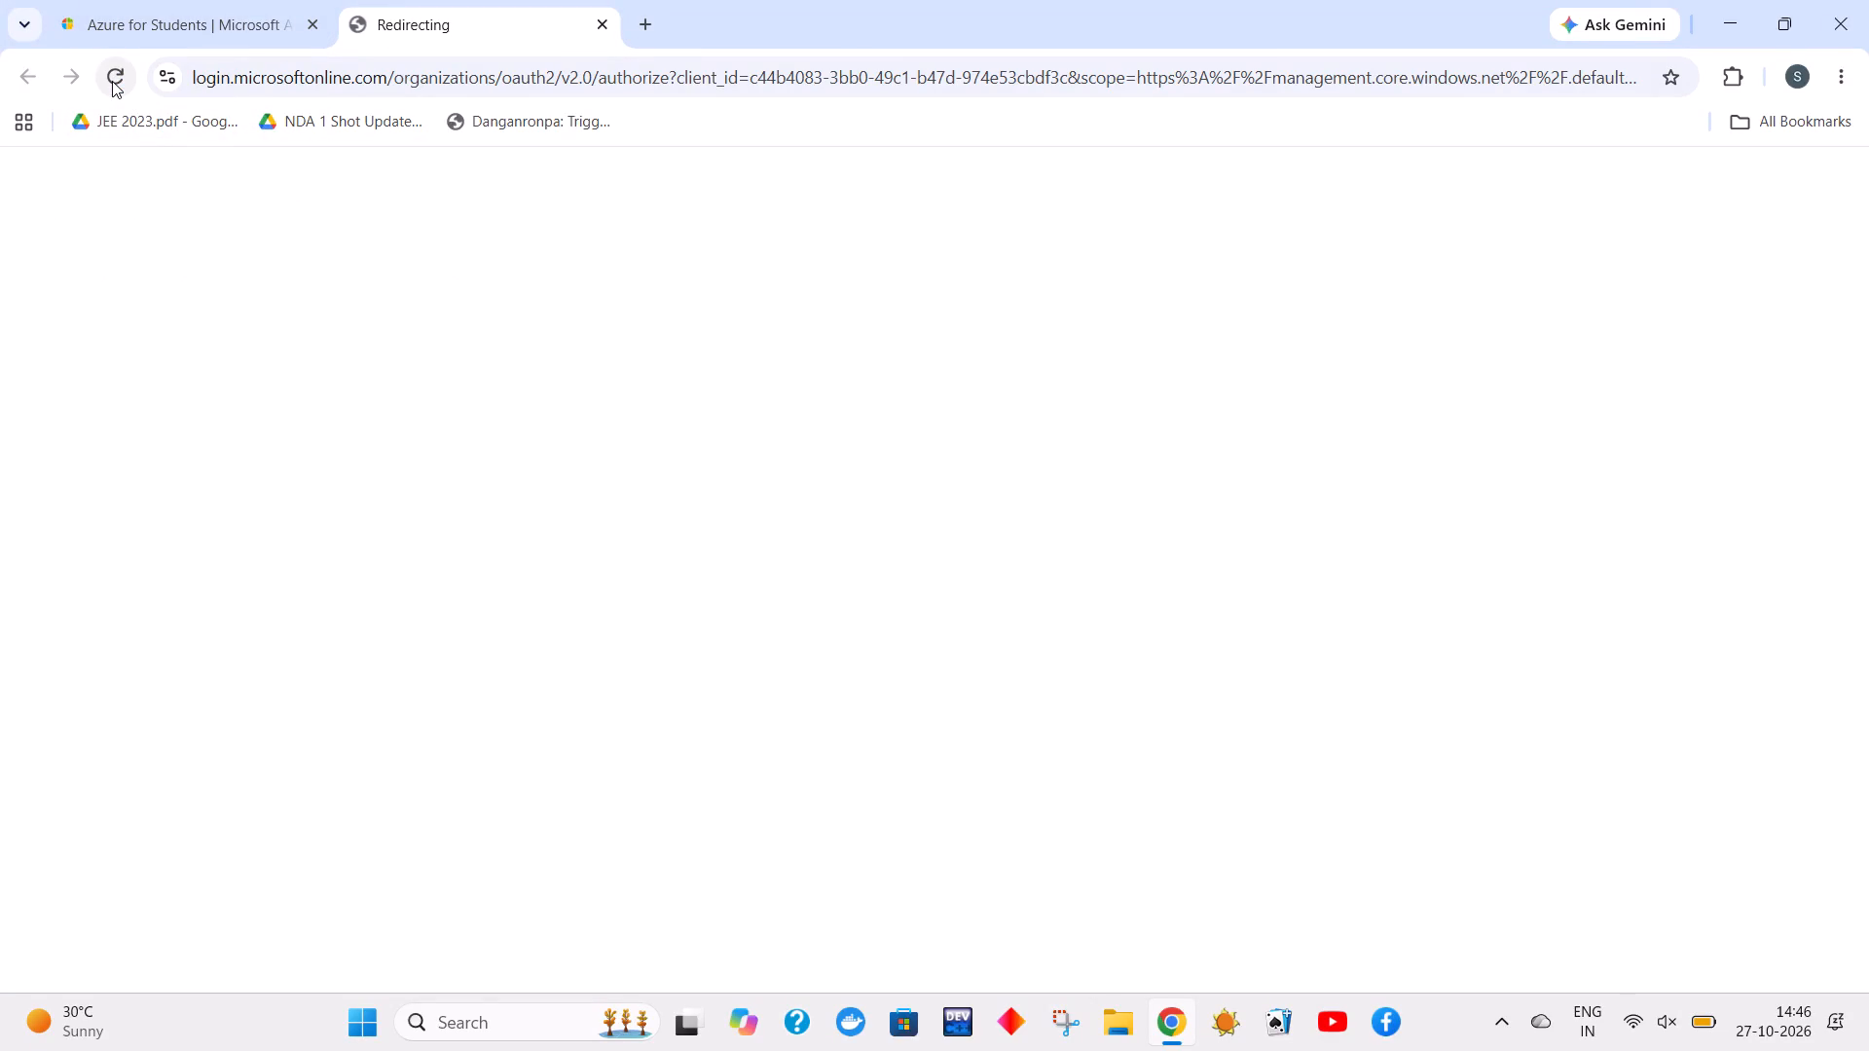
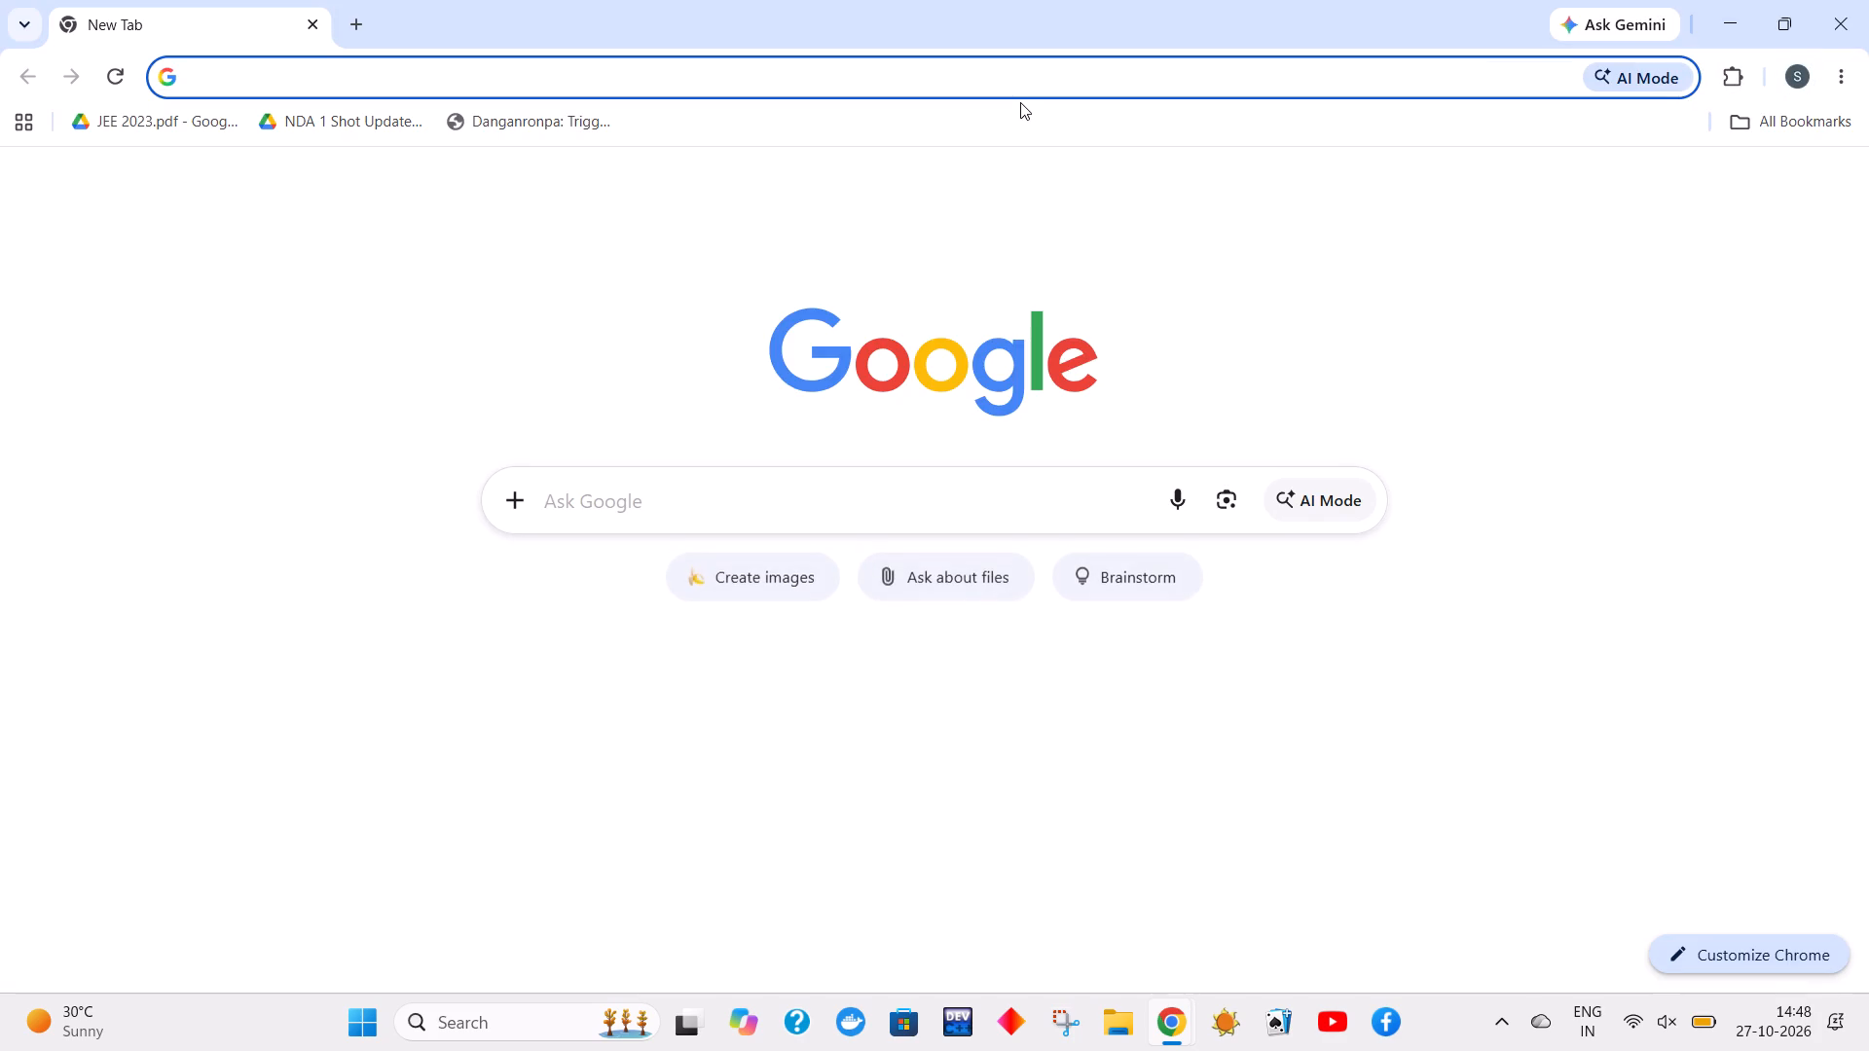
Search Google for "azure for students".
left_click(992, 85)
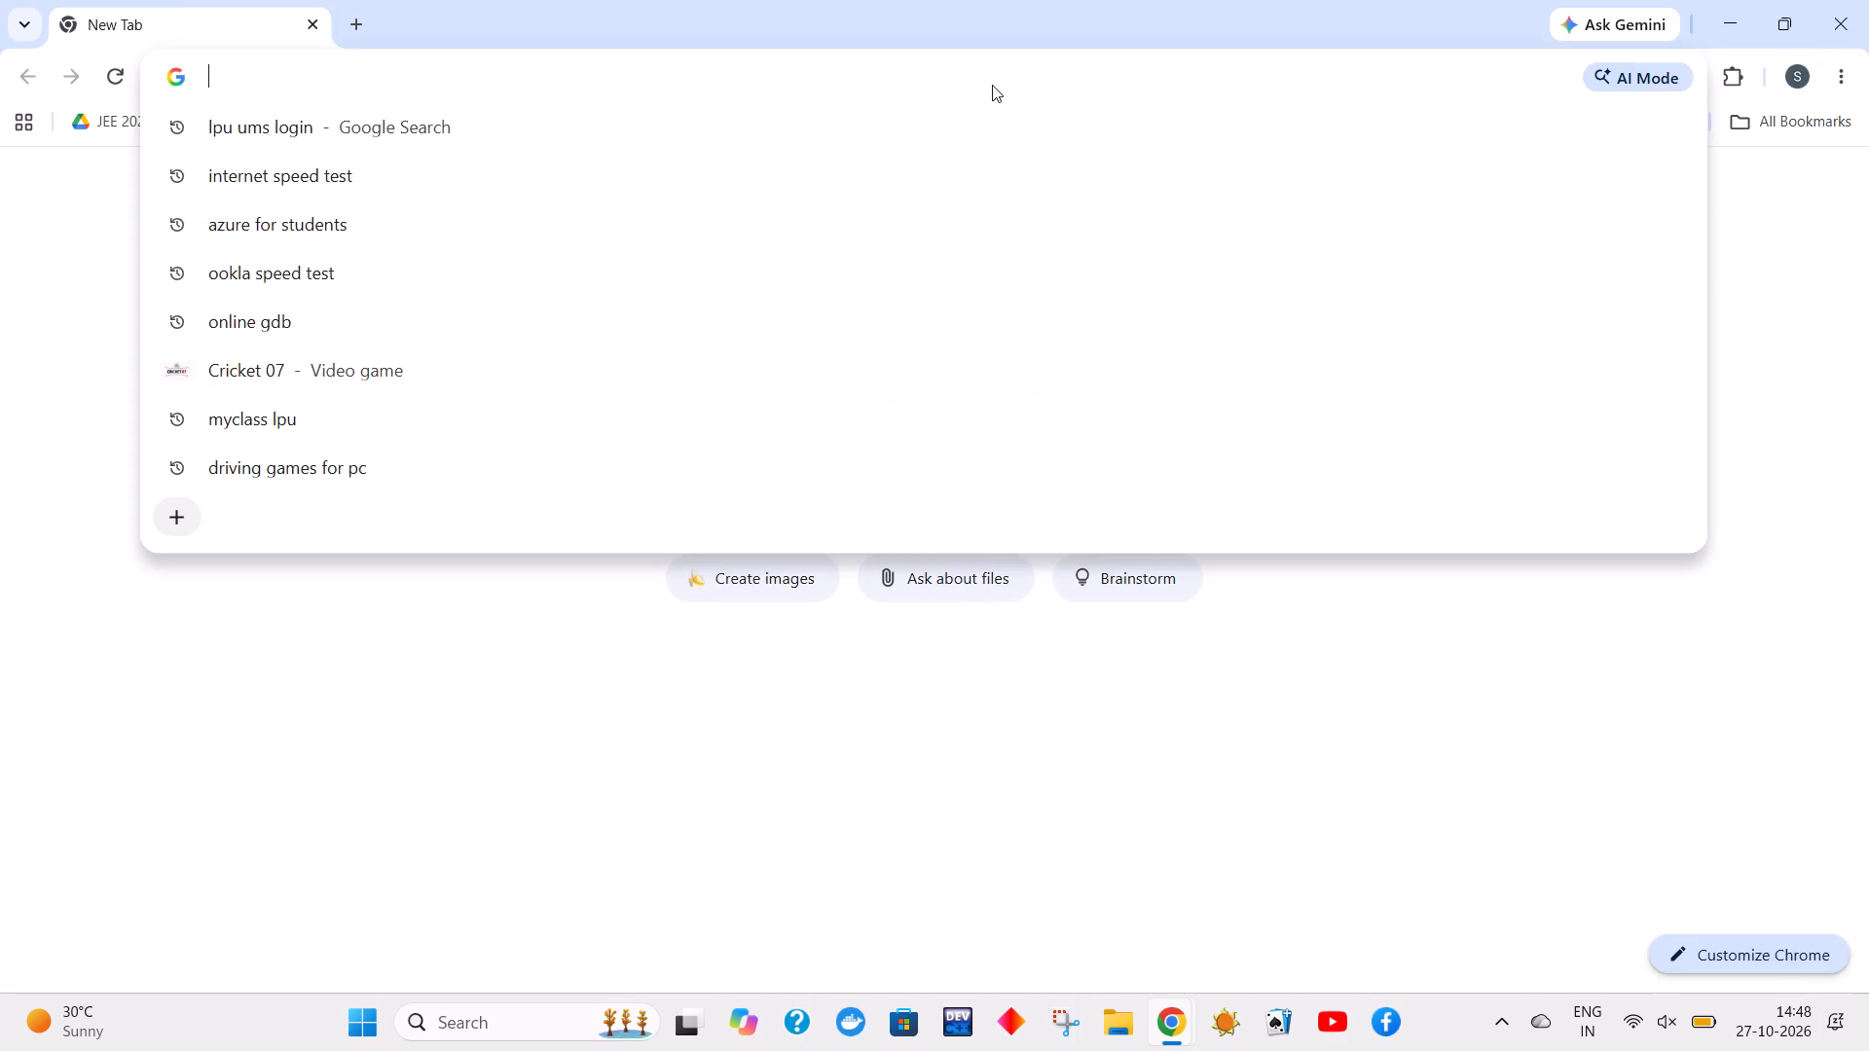
type("azure")
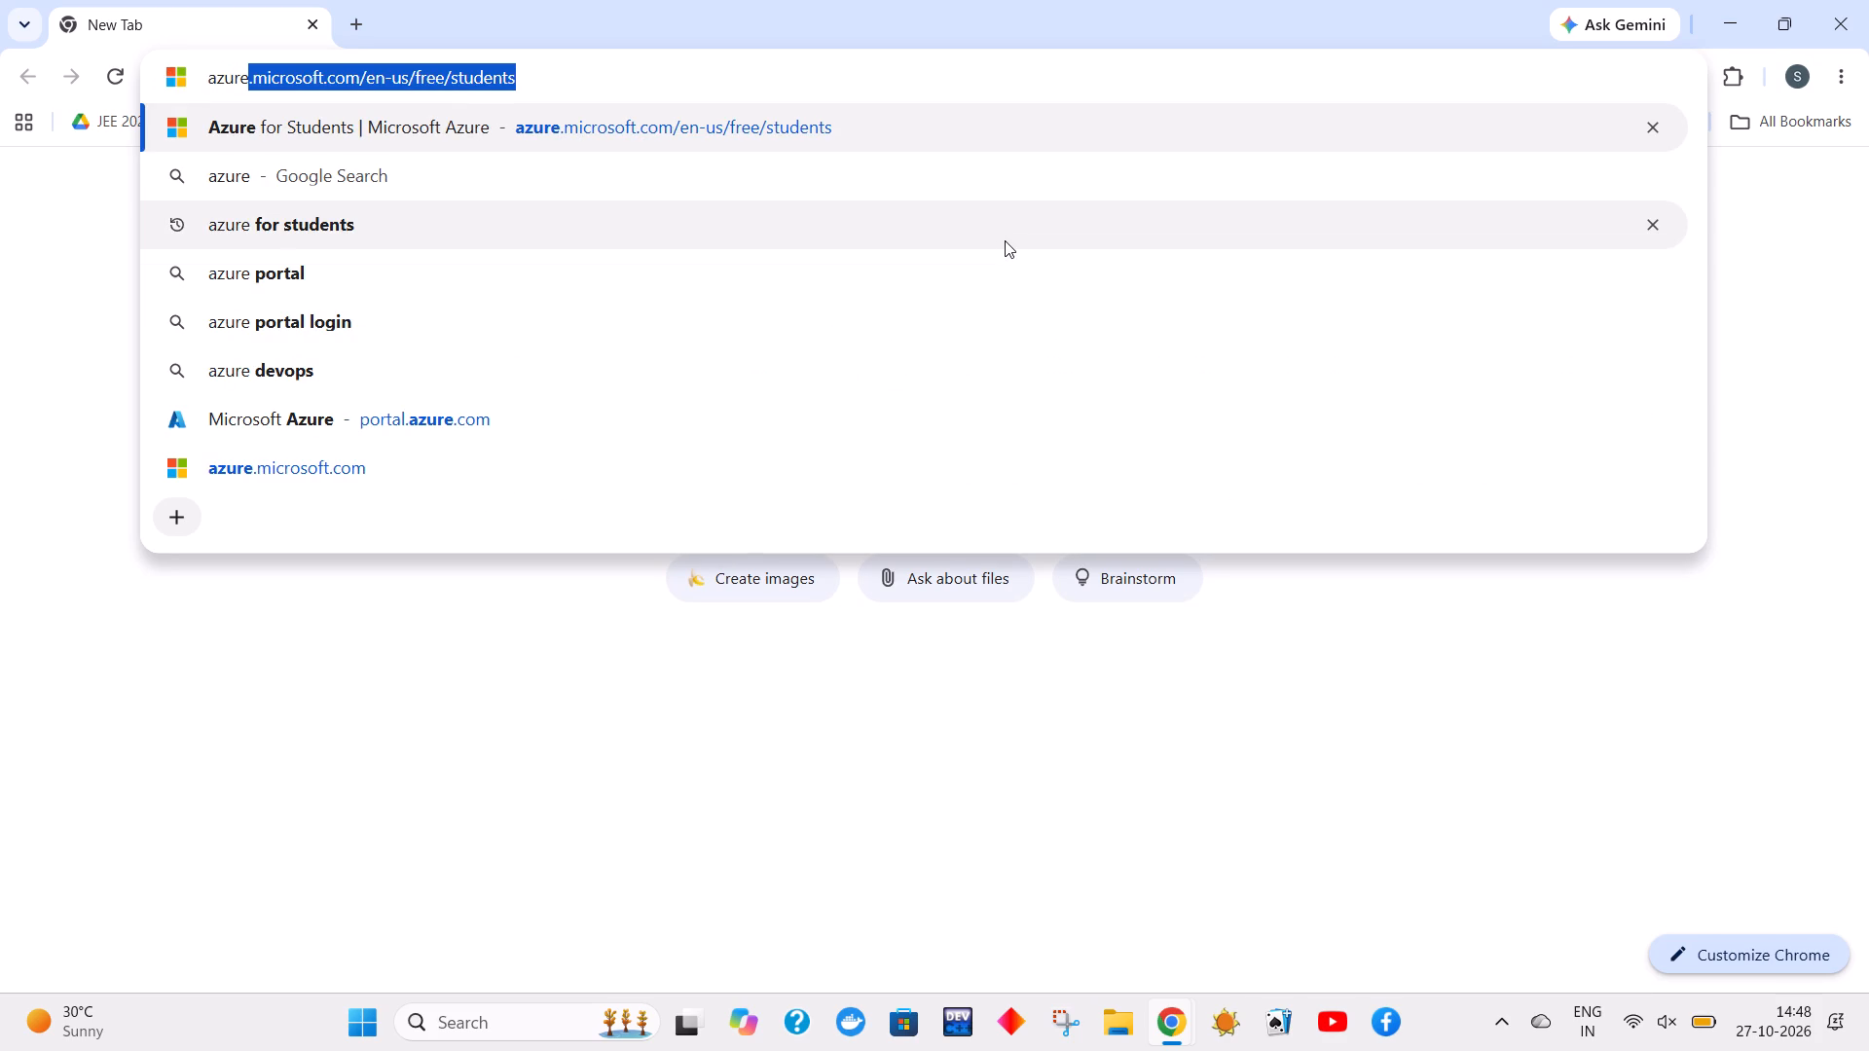
left_click(1005, 240)
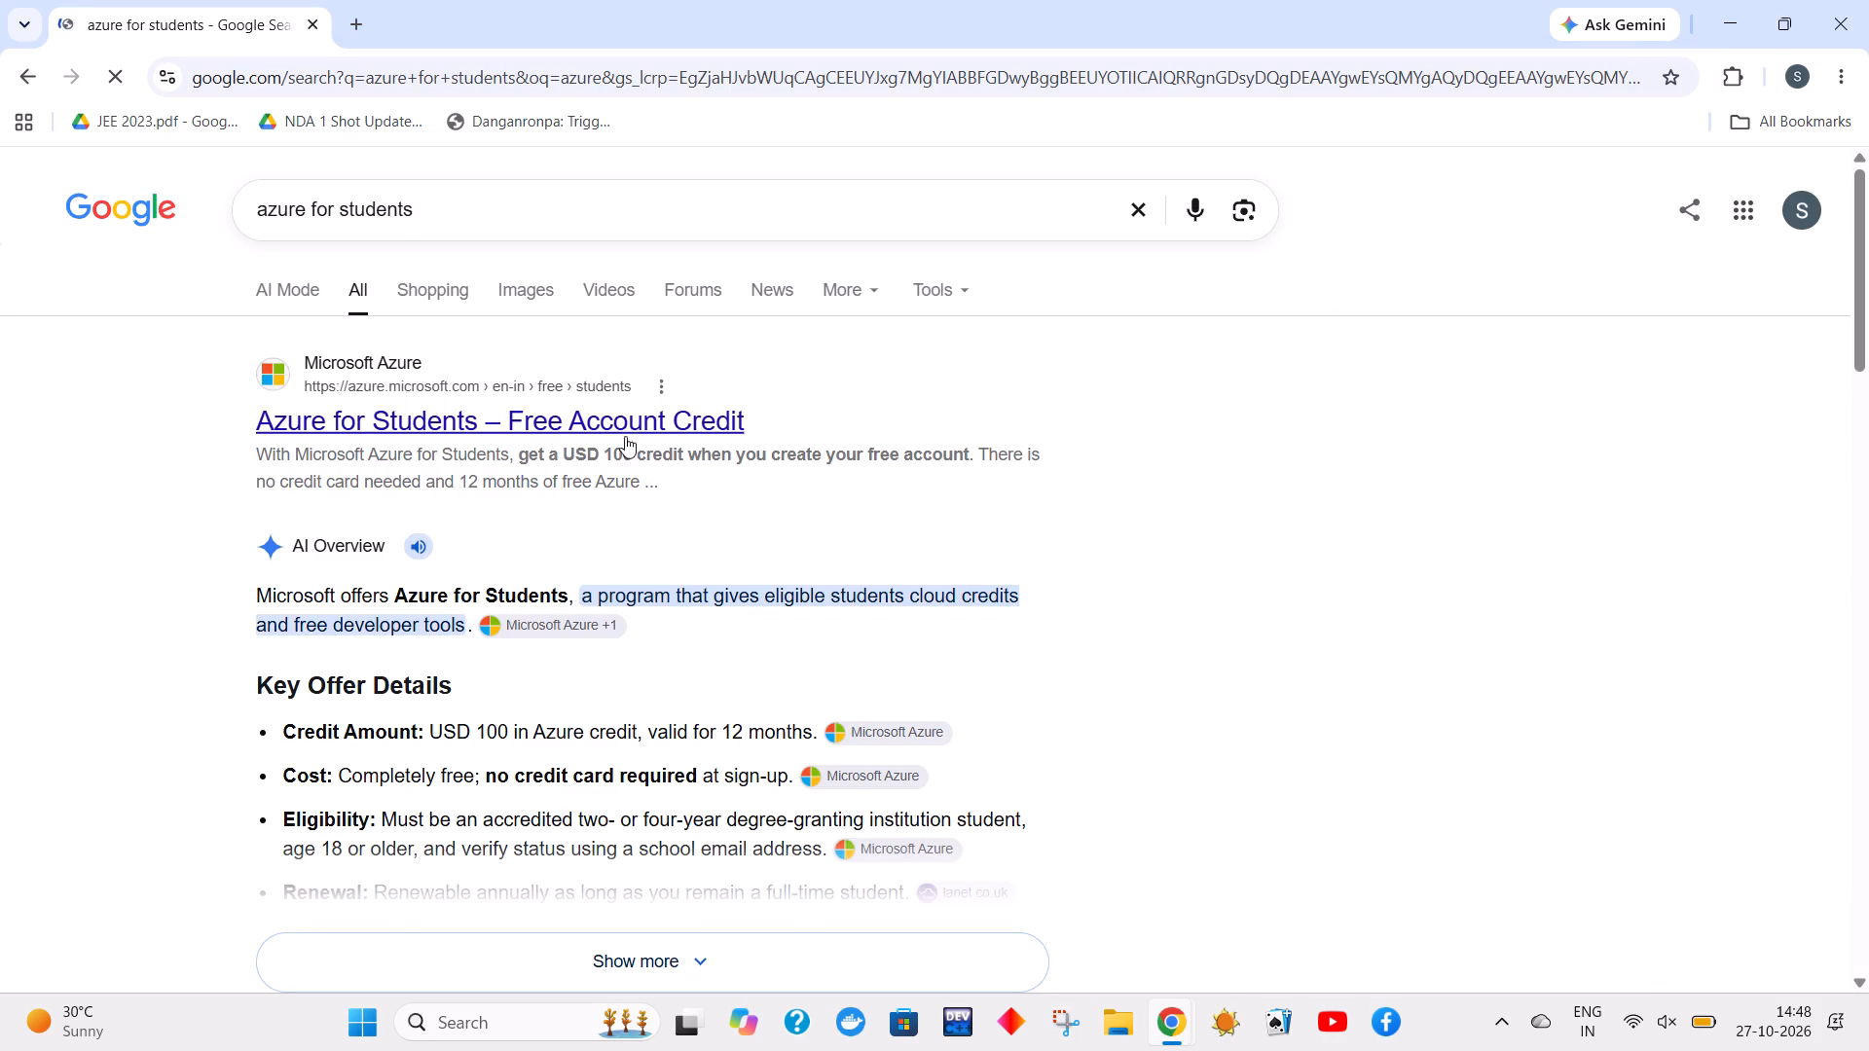
Open the Microsoft Azure result "Azure for Students – Free Account Credit" from the search results.
scroll(657, 411, "down", 5)
scroll(657, 411, "up", 1)
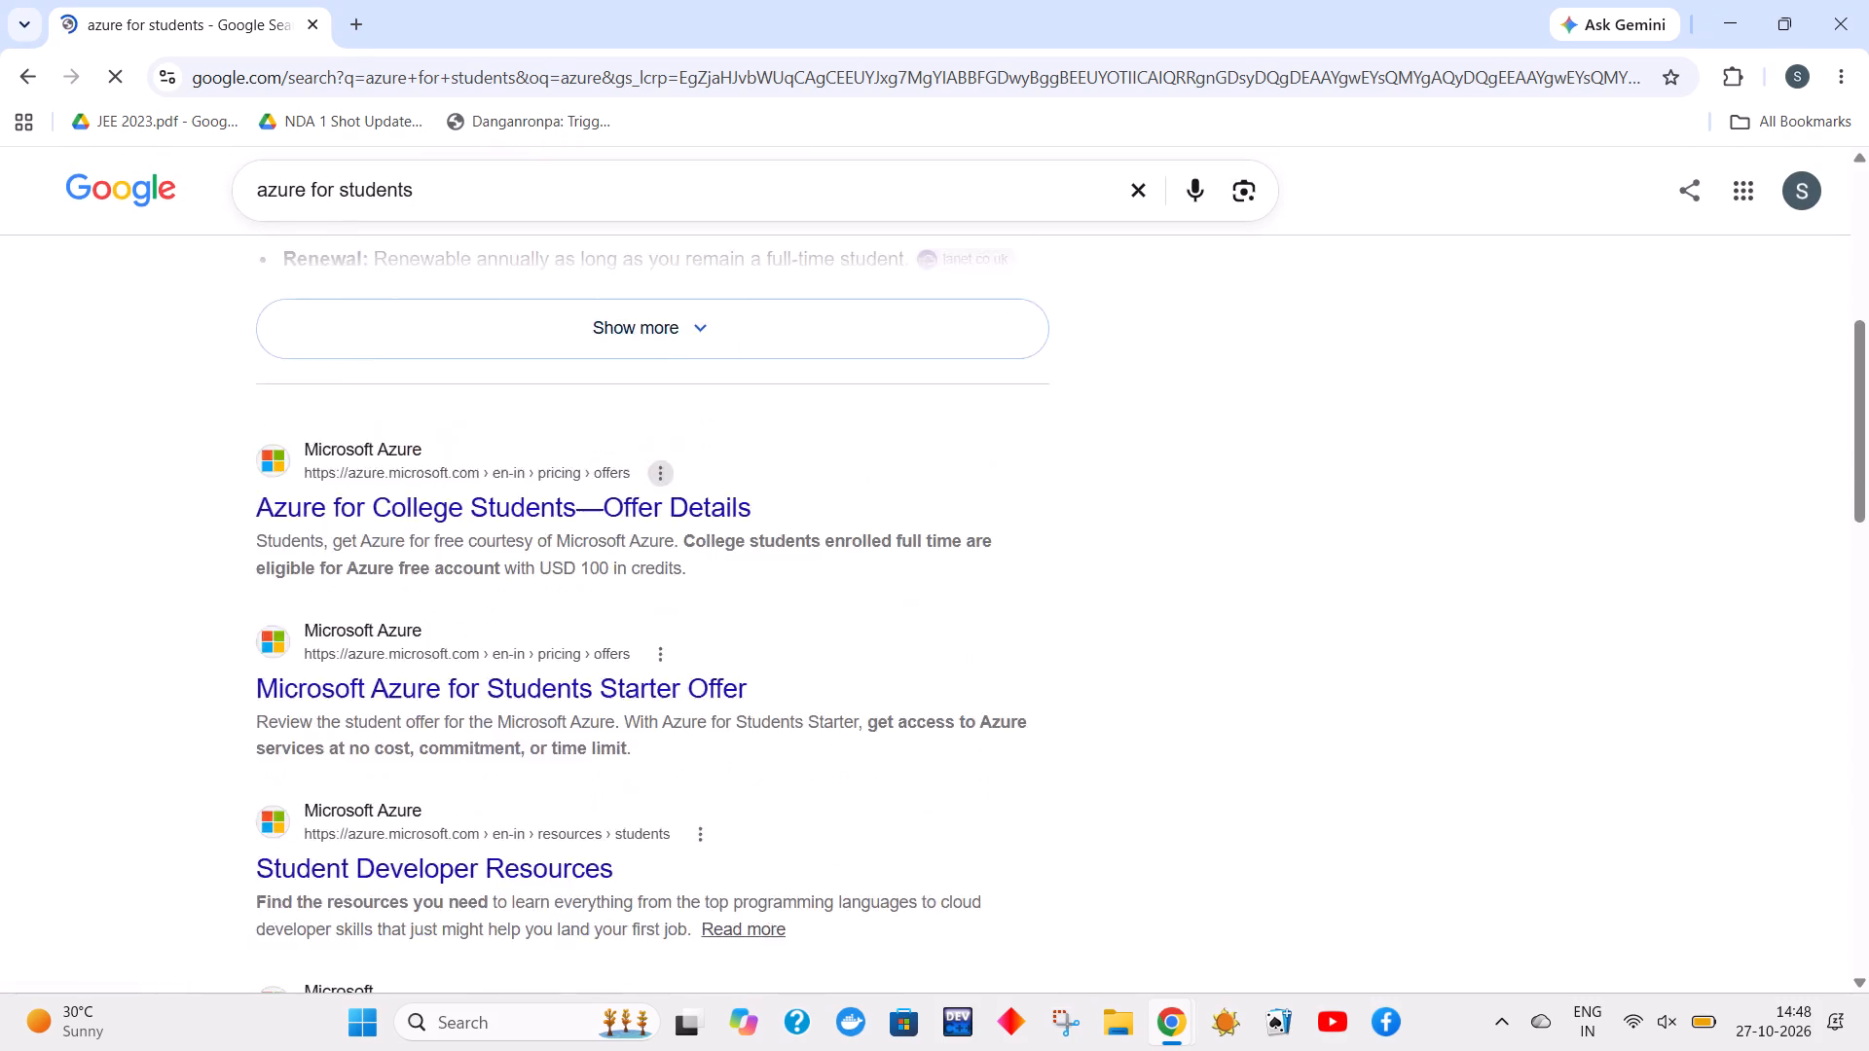
scroll(657, 411, "up", 3)
left_click(648, 397)
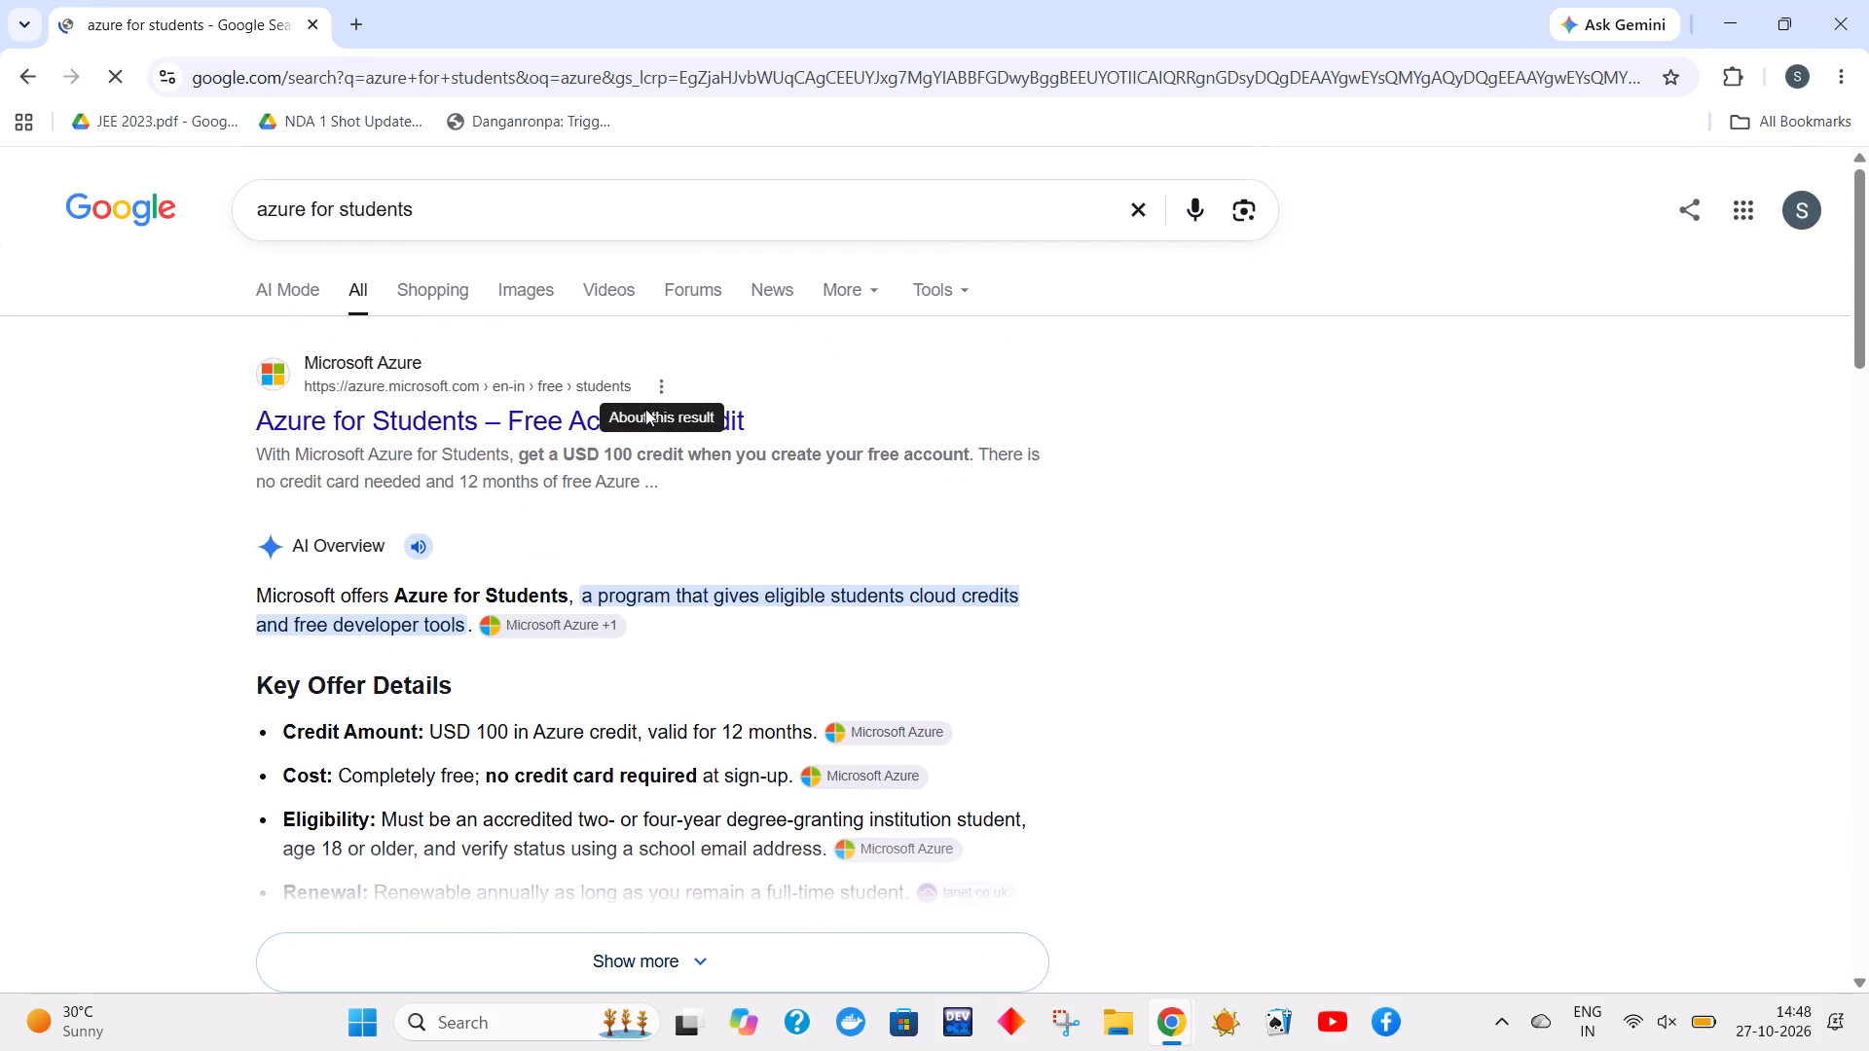
left_click(608, 414)
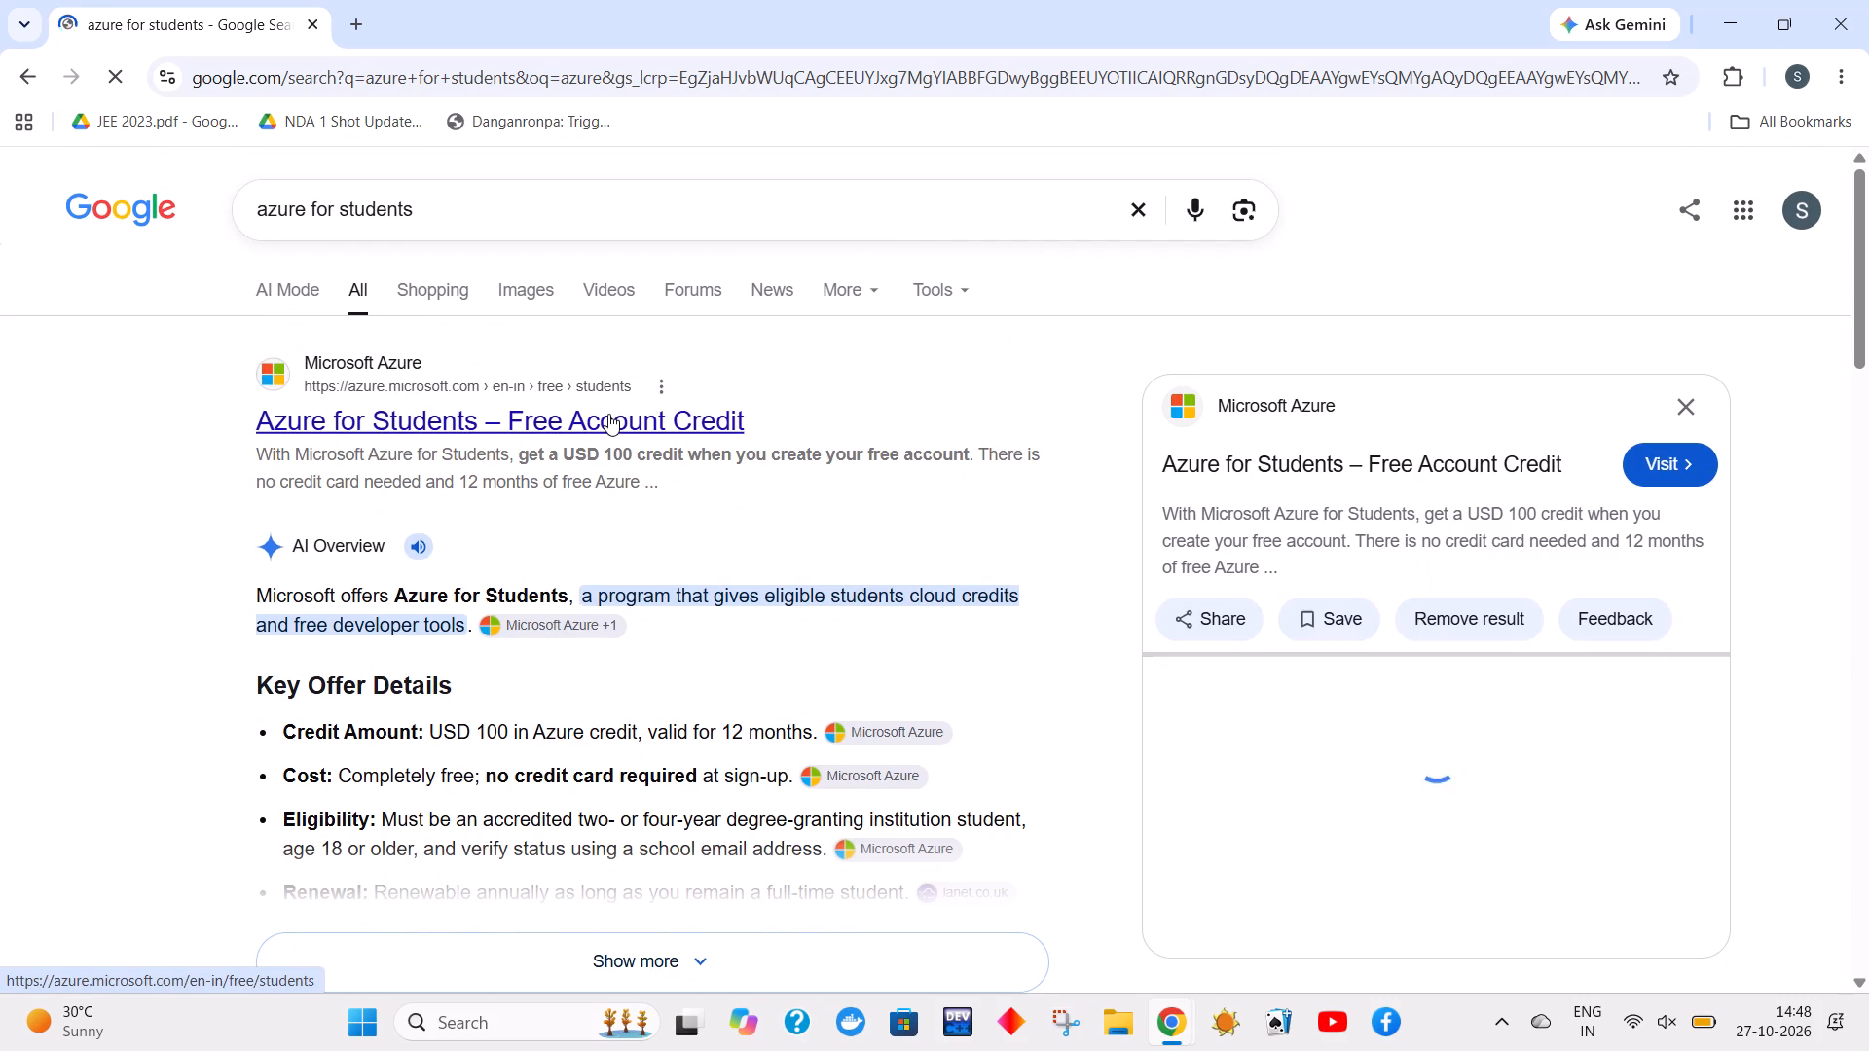
left_click(1683, 412)
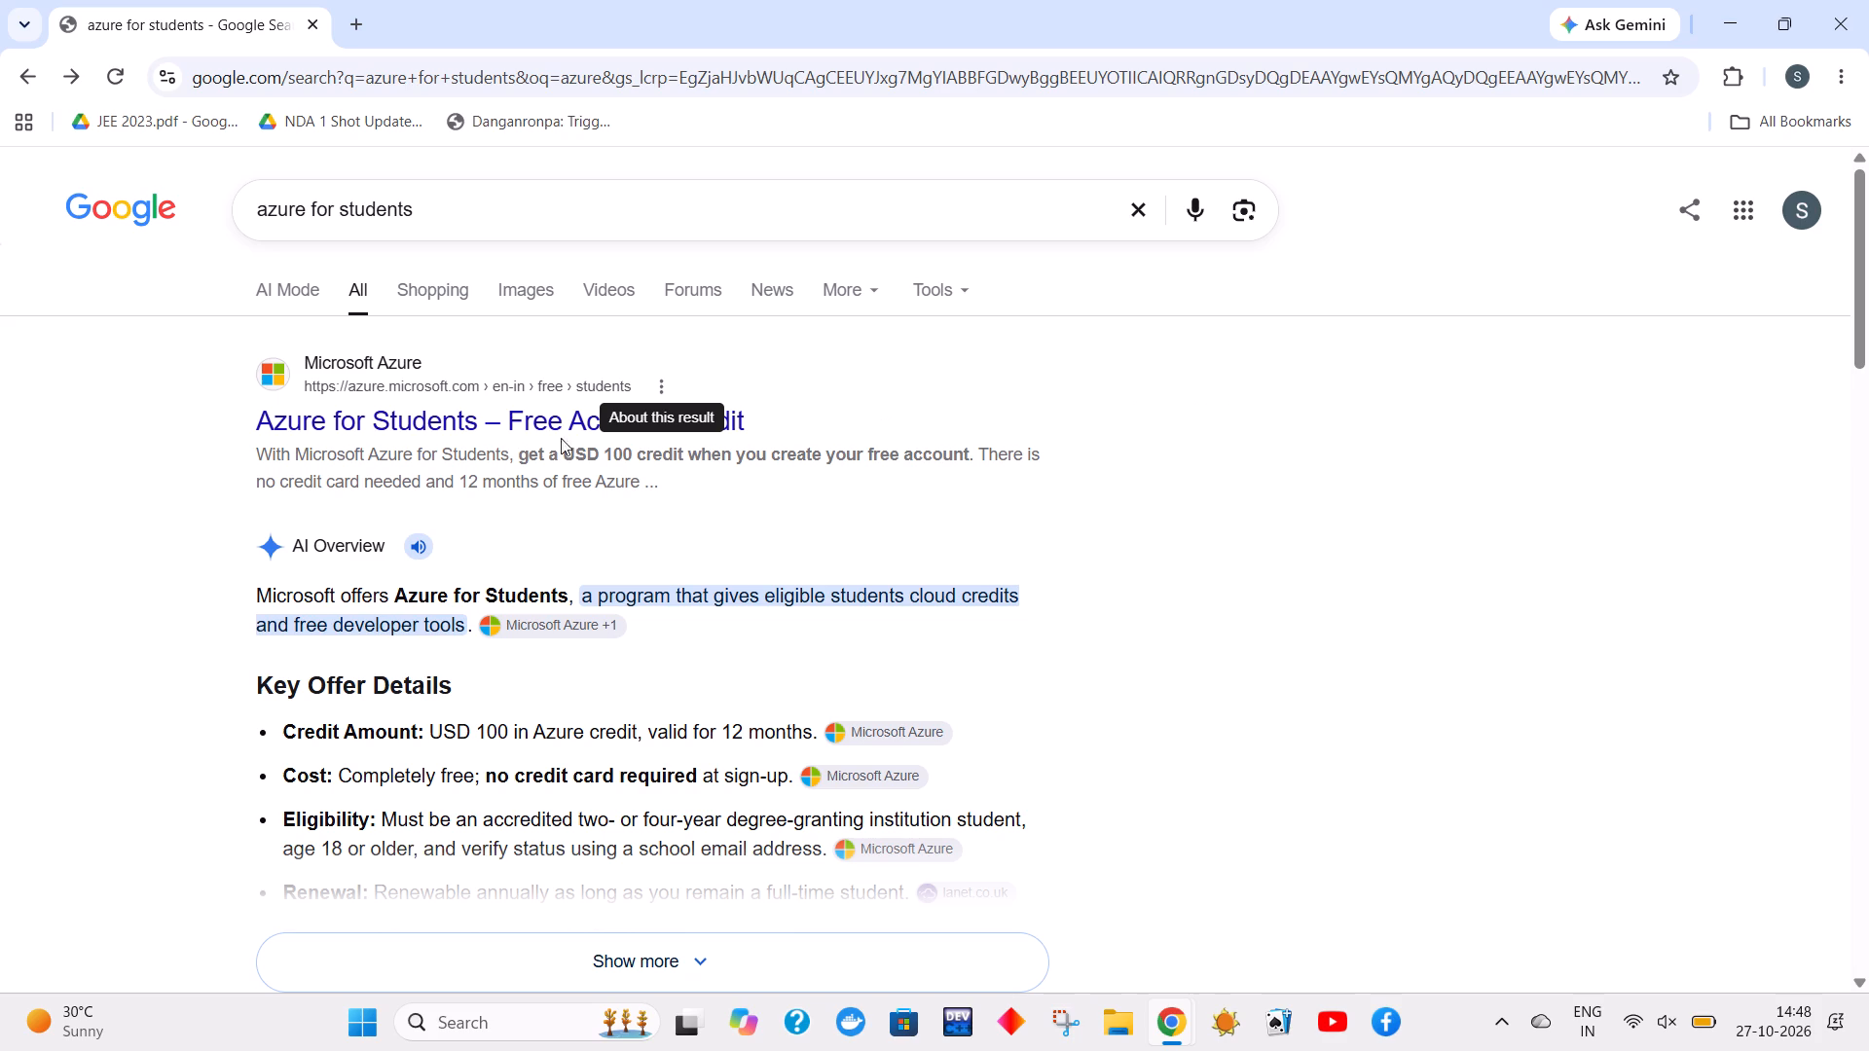
left_click(535, 426)
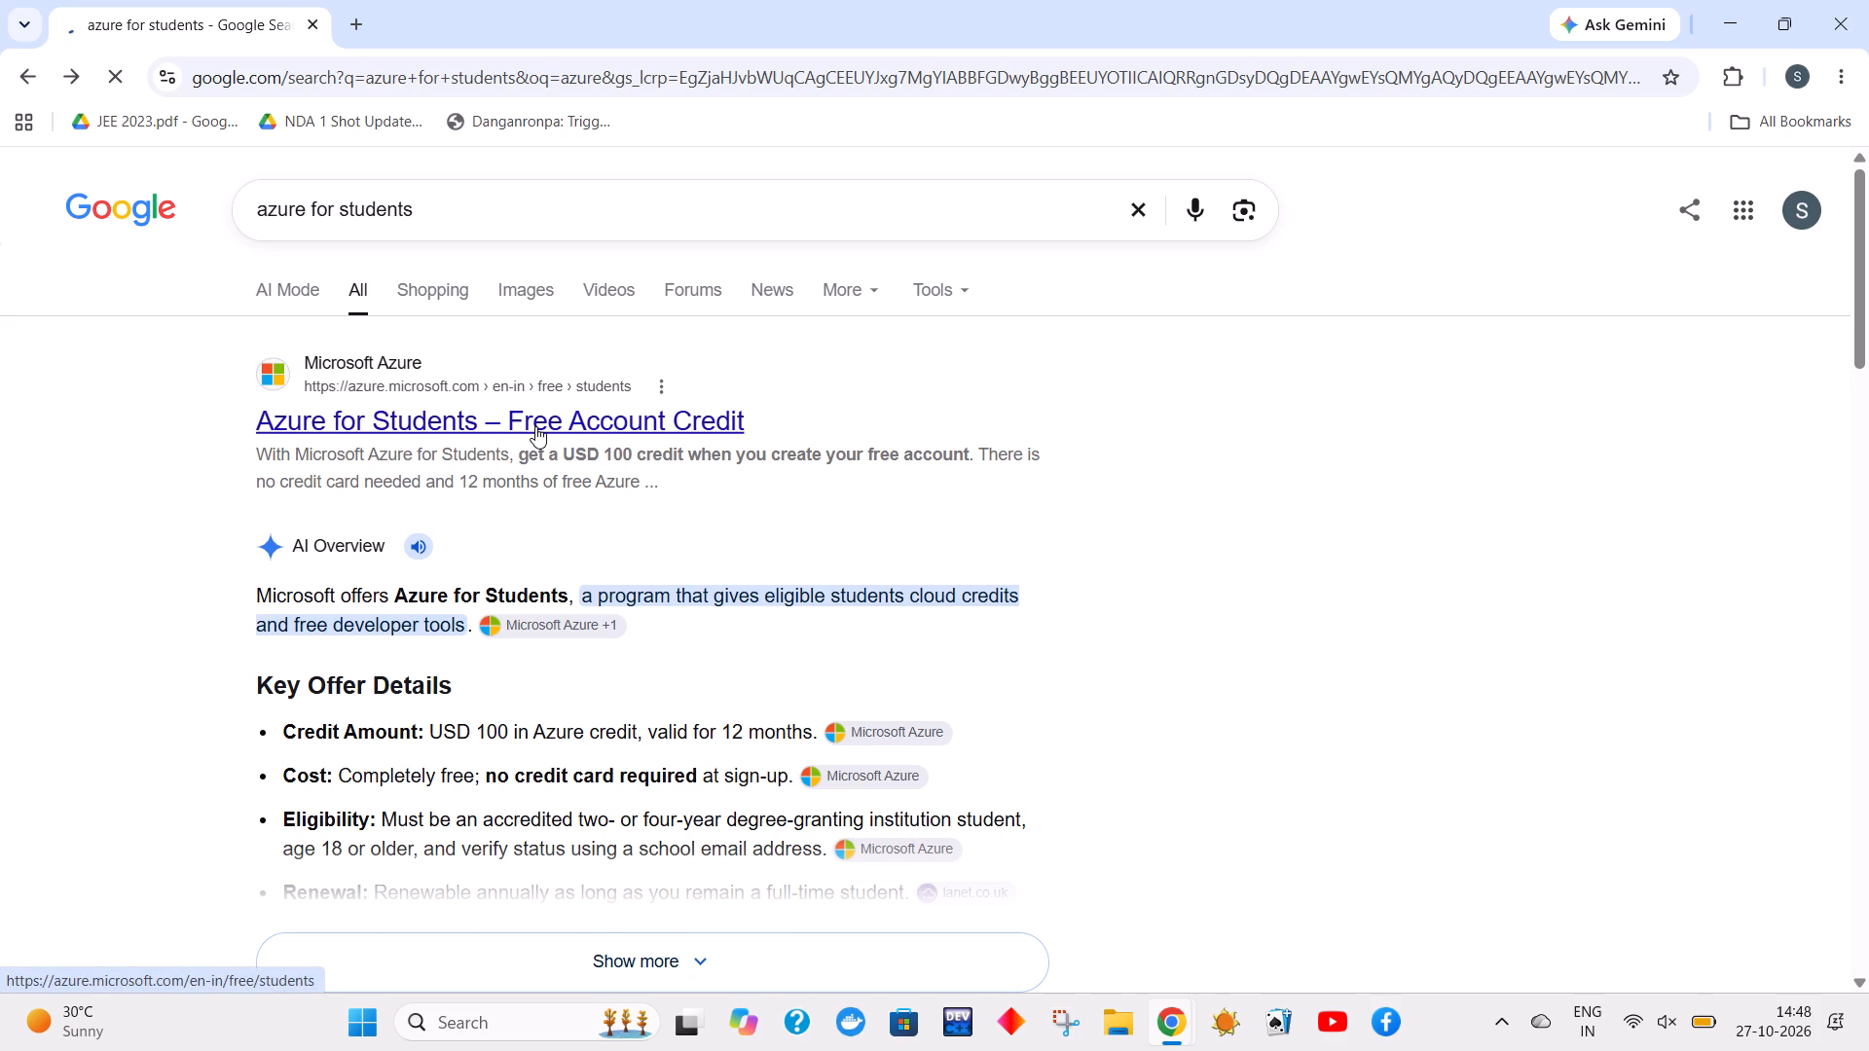
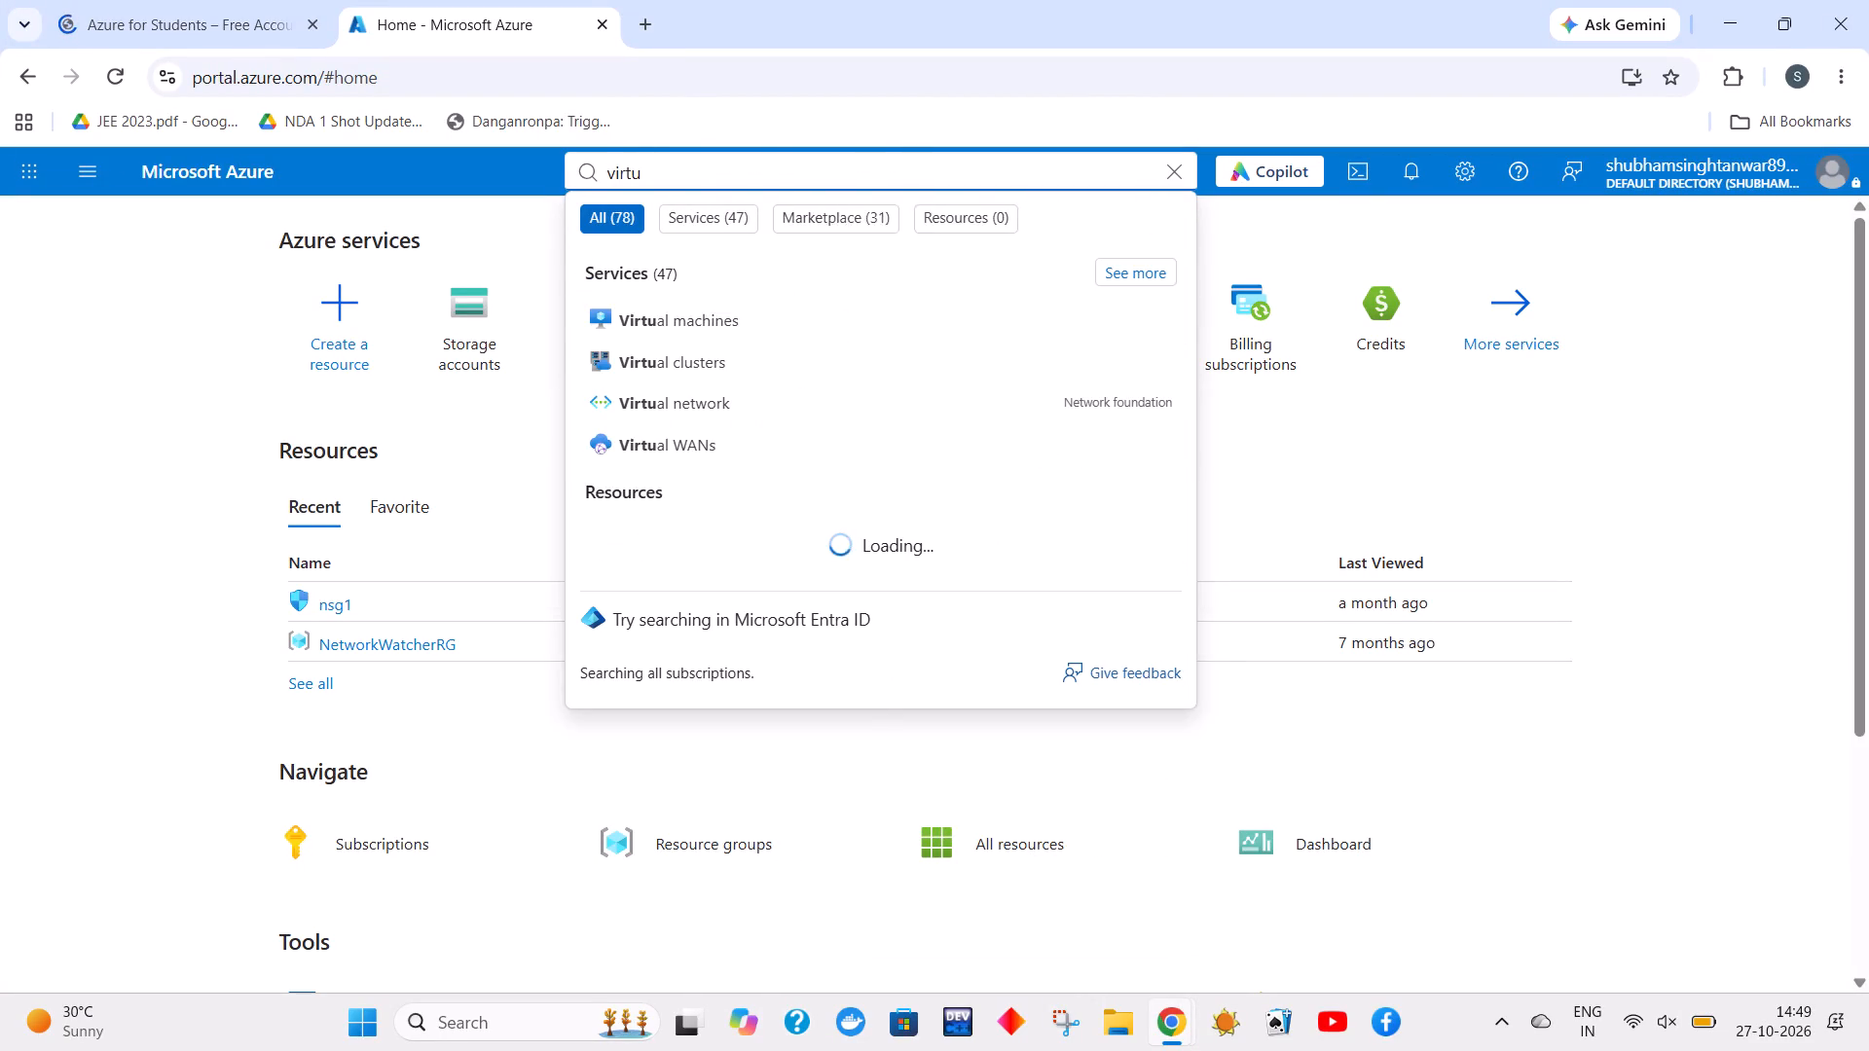
Search the portal's services for "virtual" and open the Virtual machines service.
type("l")
left_click(1042, 306)
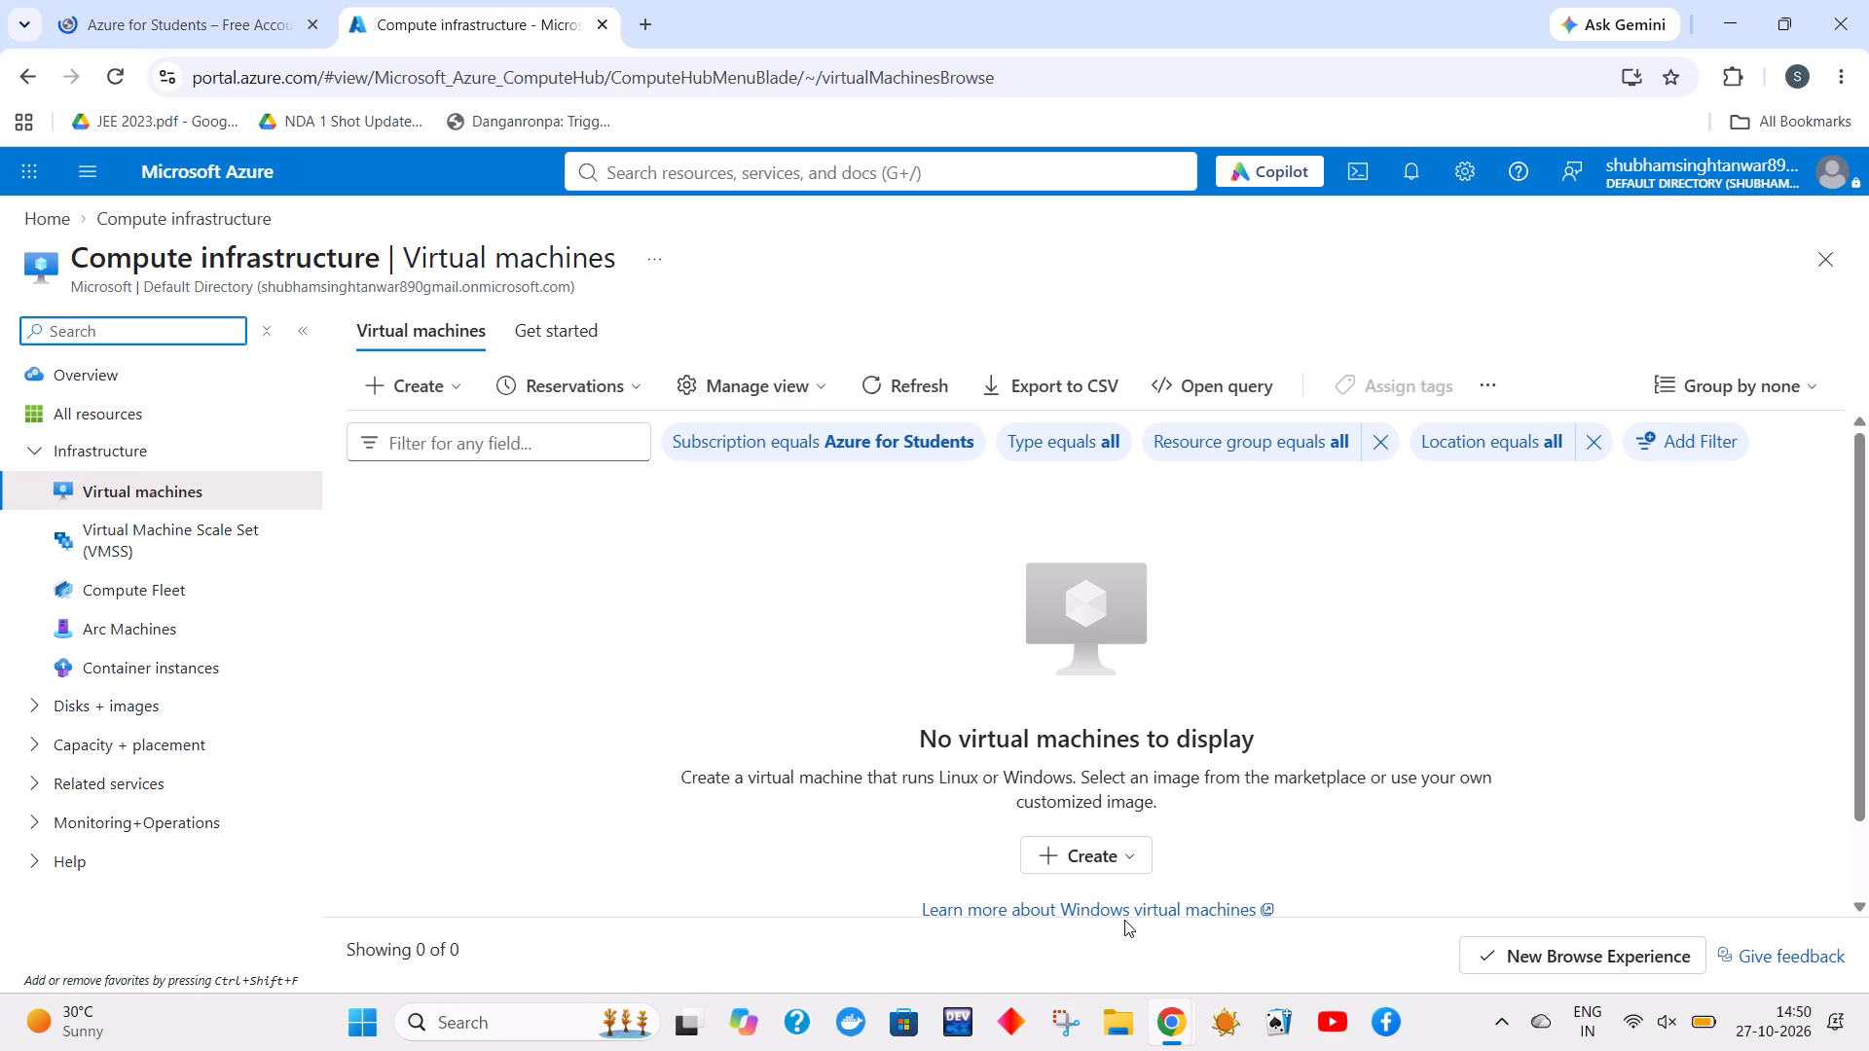
Start creating a new resource of the single Virtual machine type from the empty virtual machines list.
left_click(1072, 853)
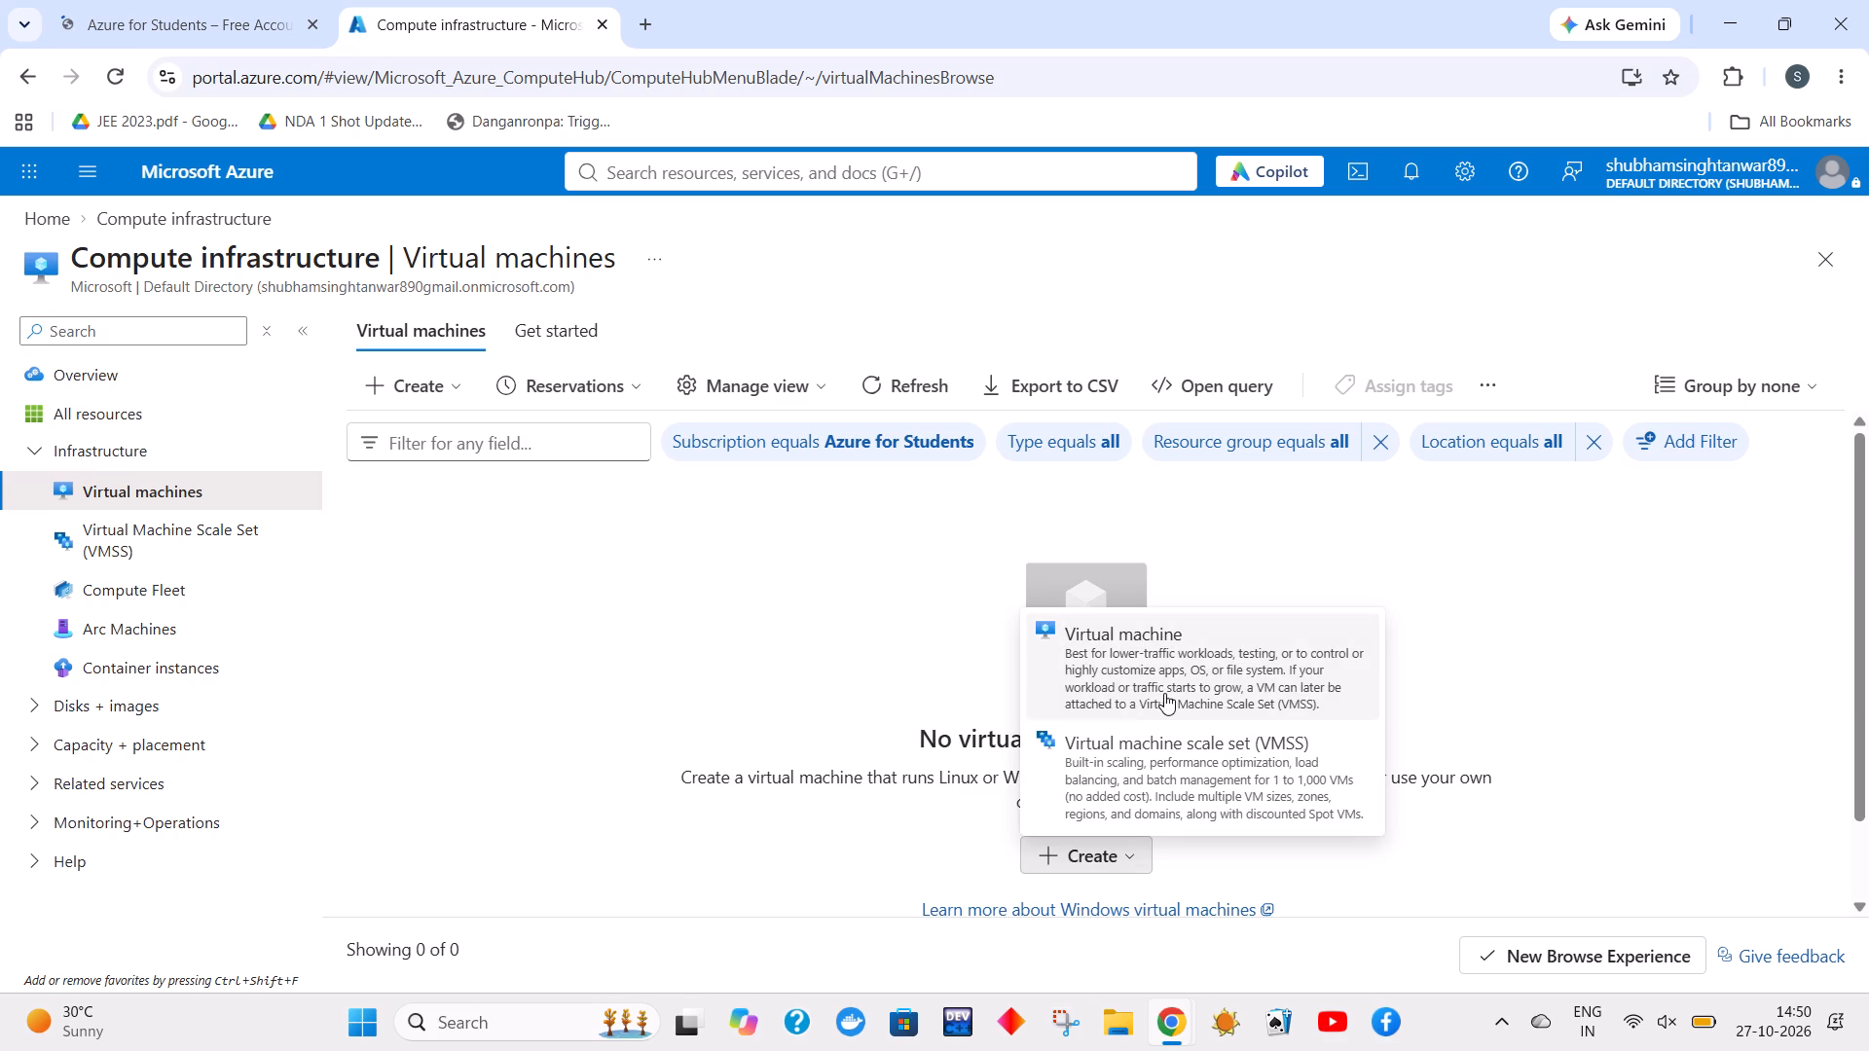
left_click(1164, 693)
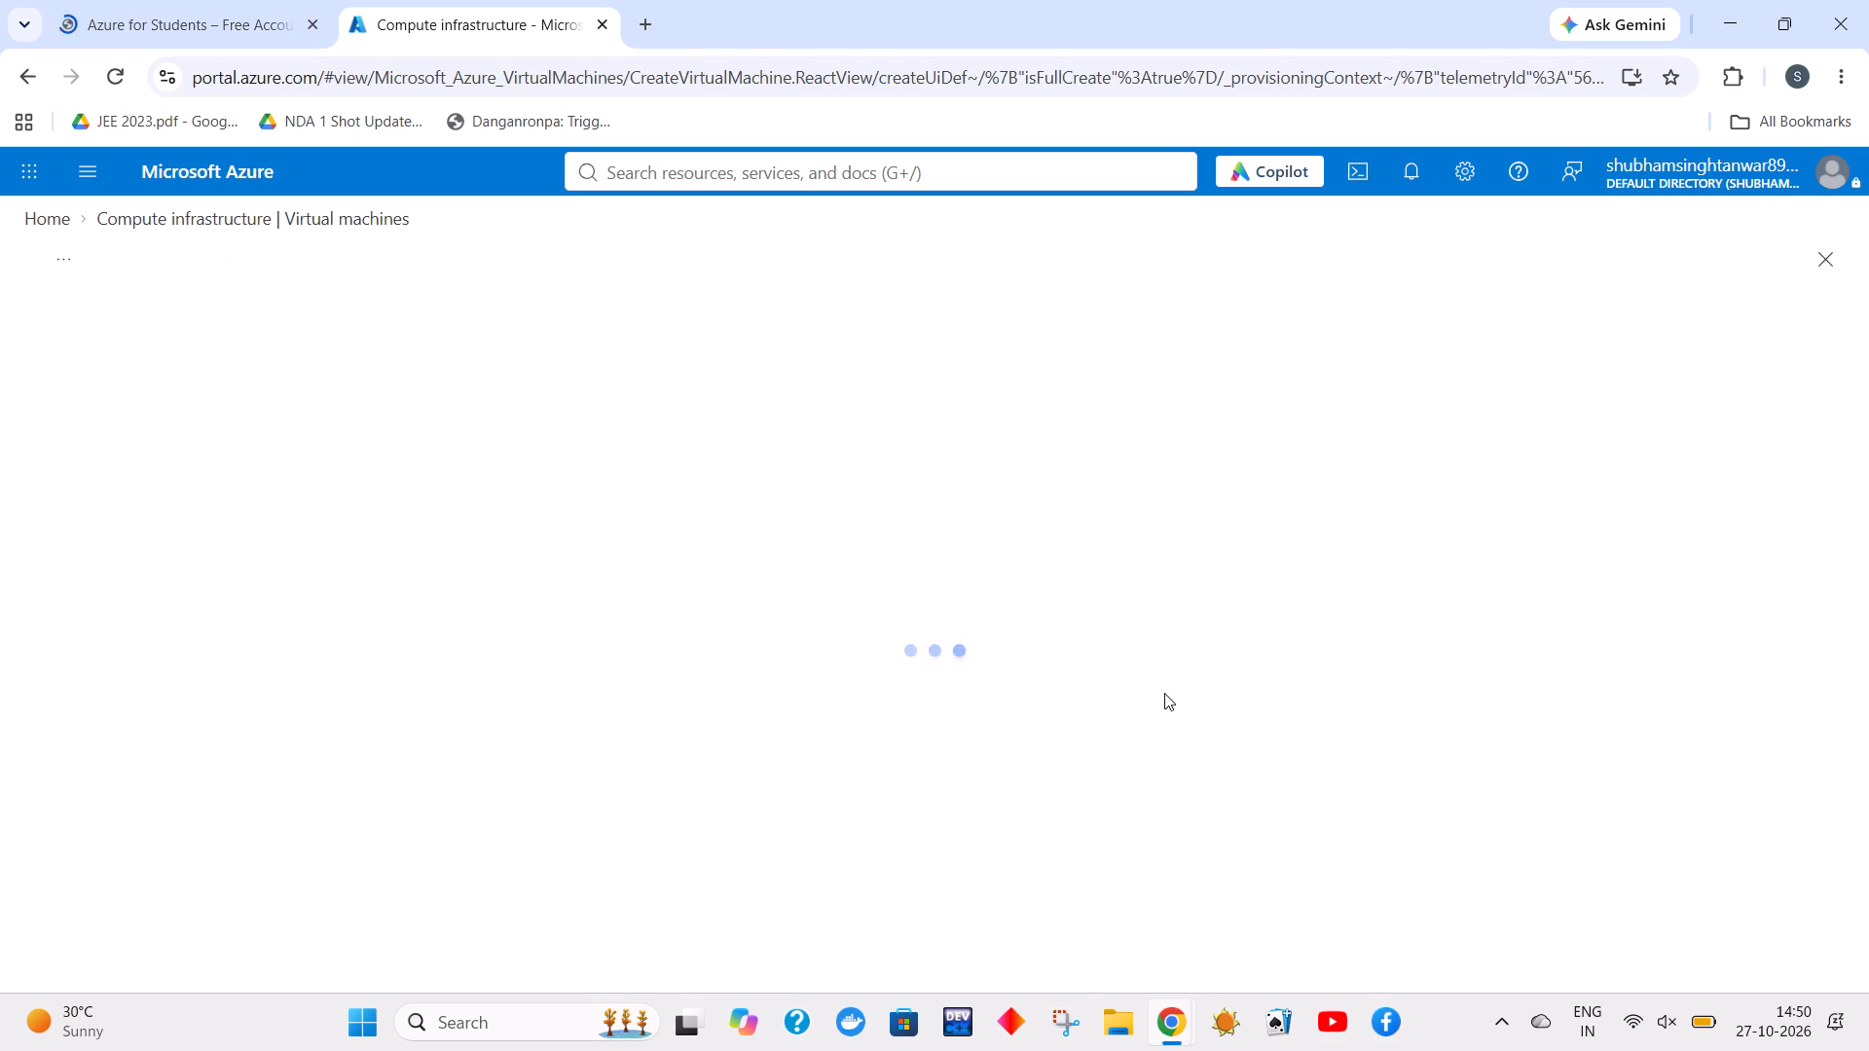
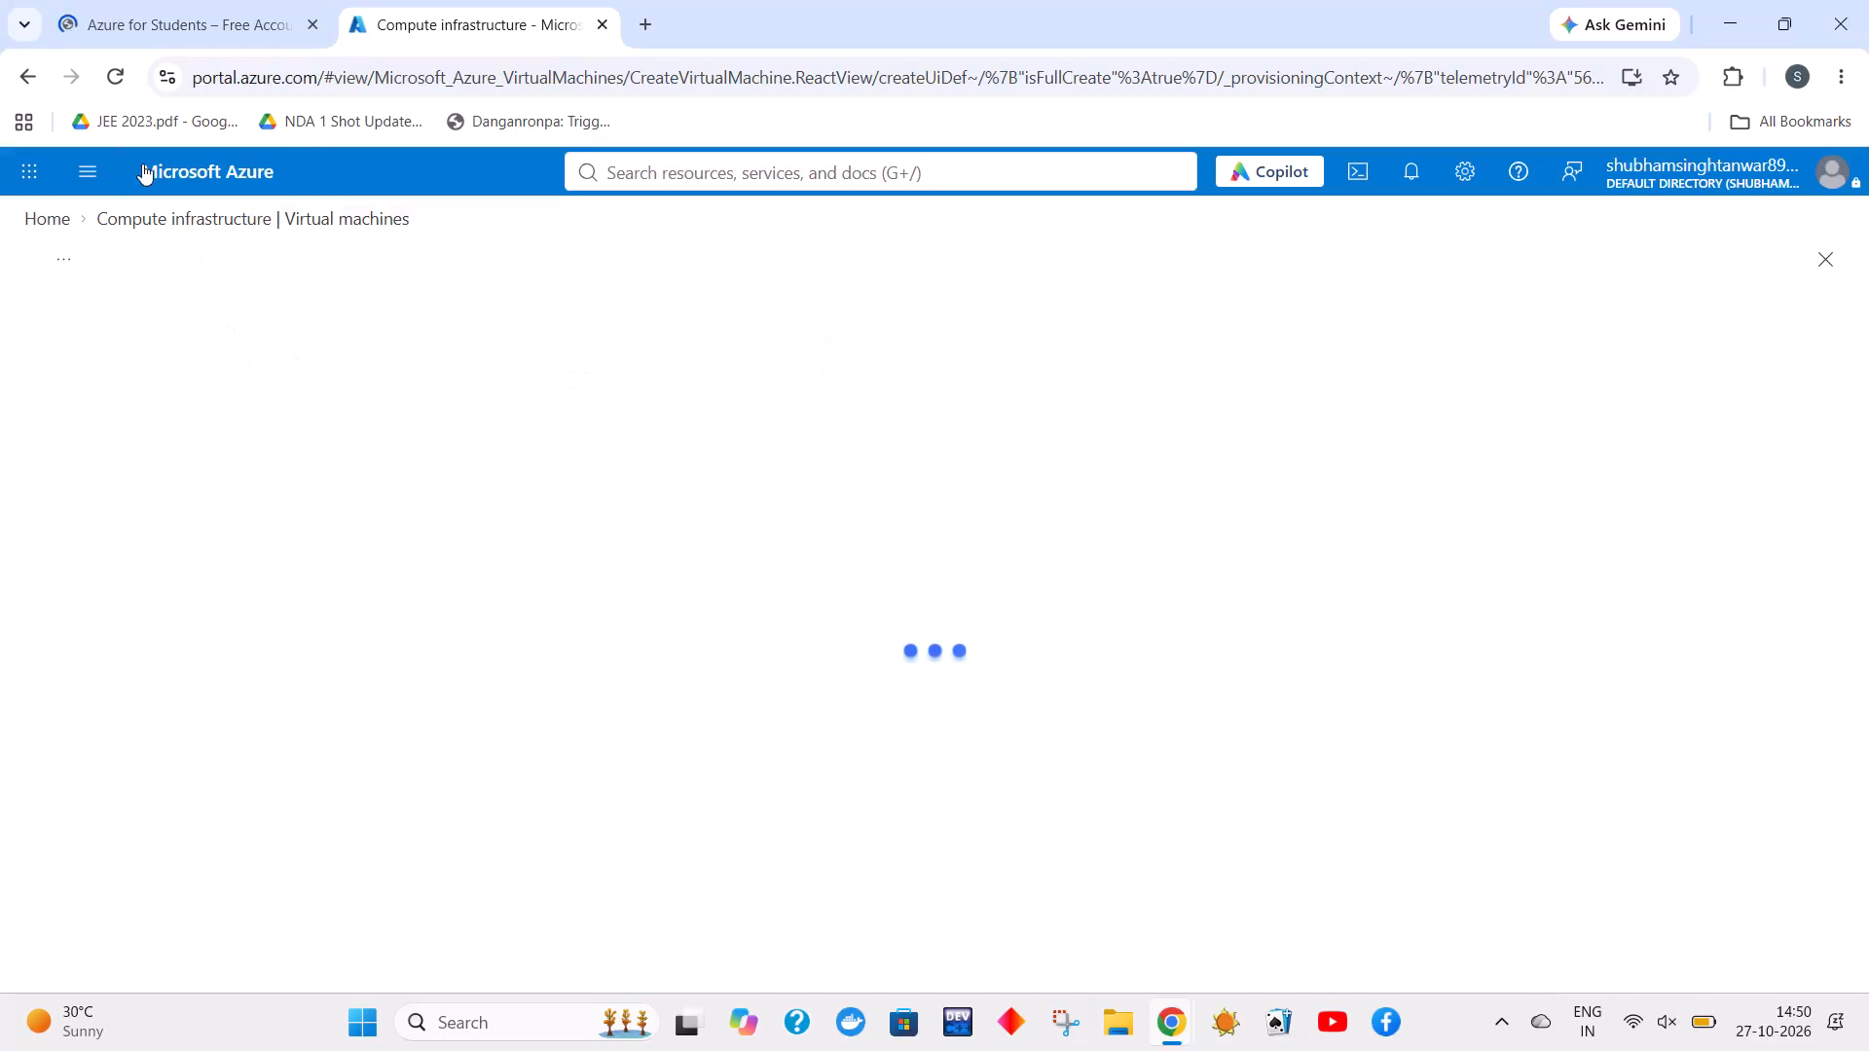
Reload the virtual machine creation page.
left_click(125, 69)
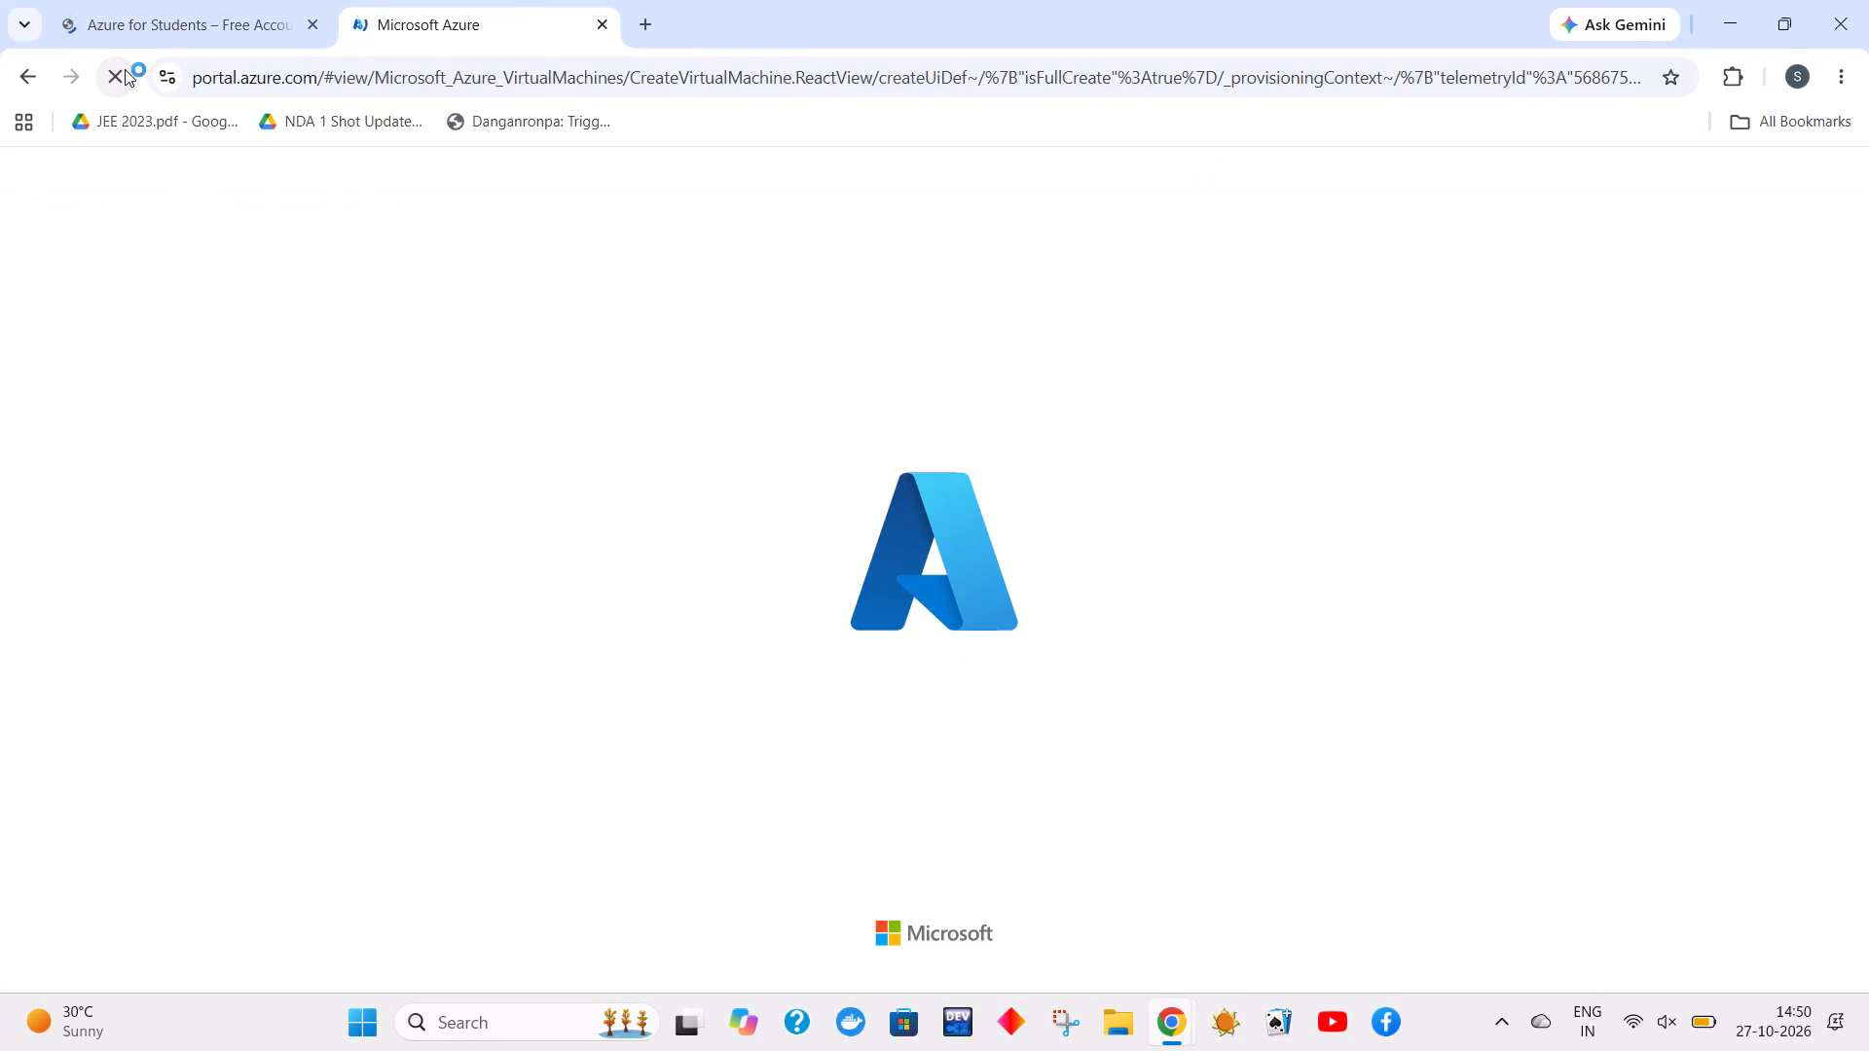
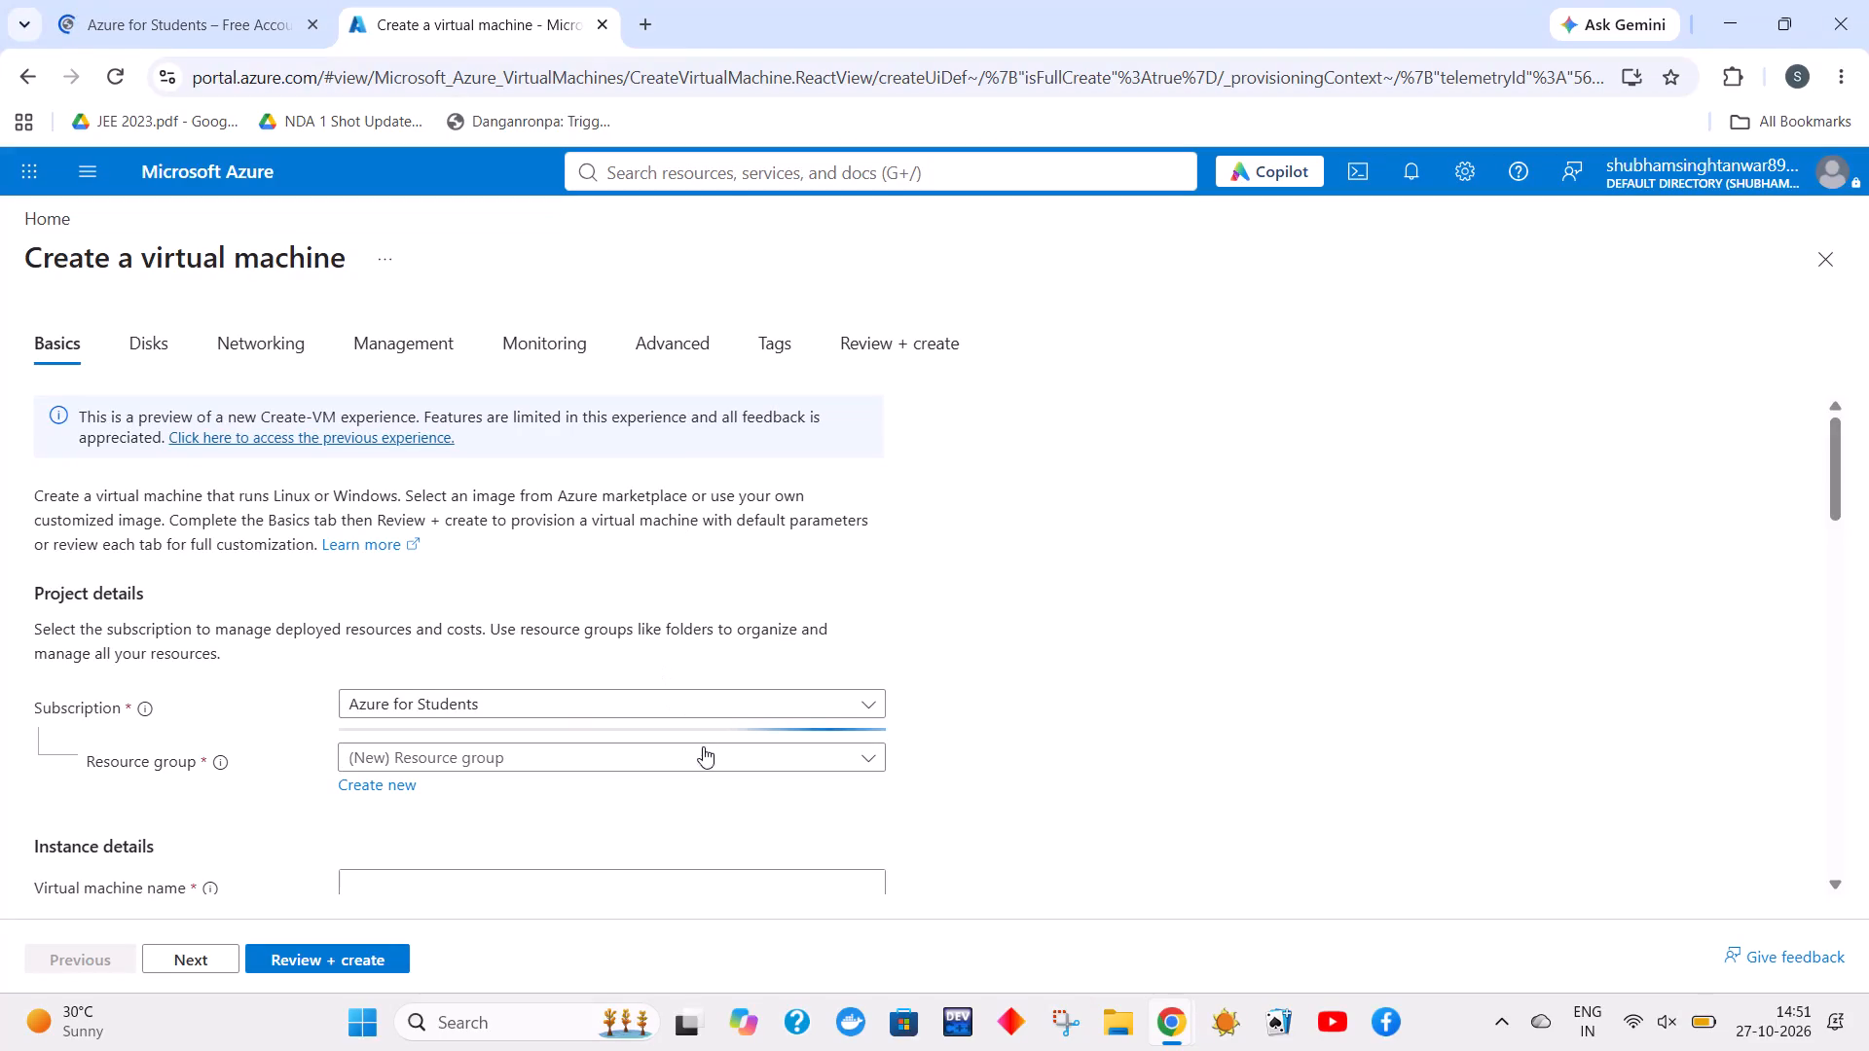
Select DefaultResourceGroup-SEA as the resource group for the virtual machine.
left_click(711, 756)
scroll(711, 756, "down", 3)
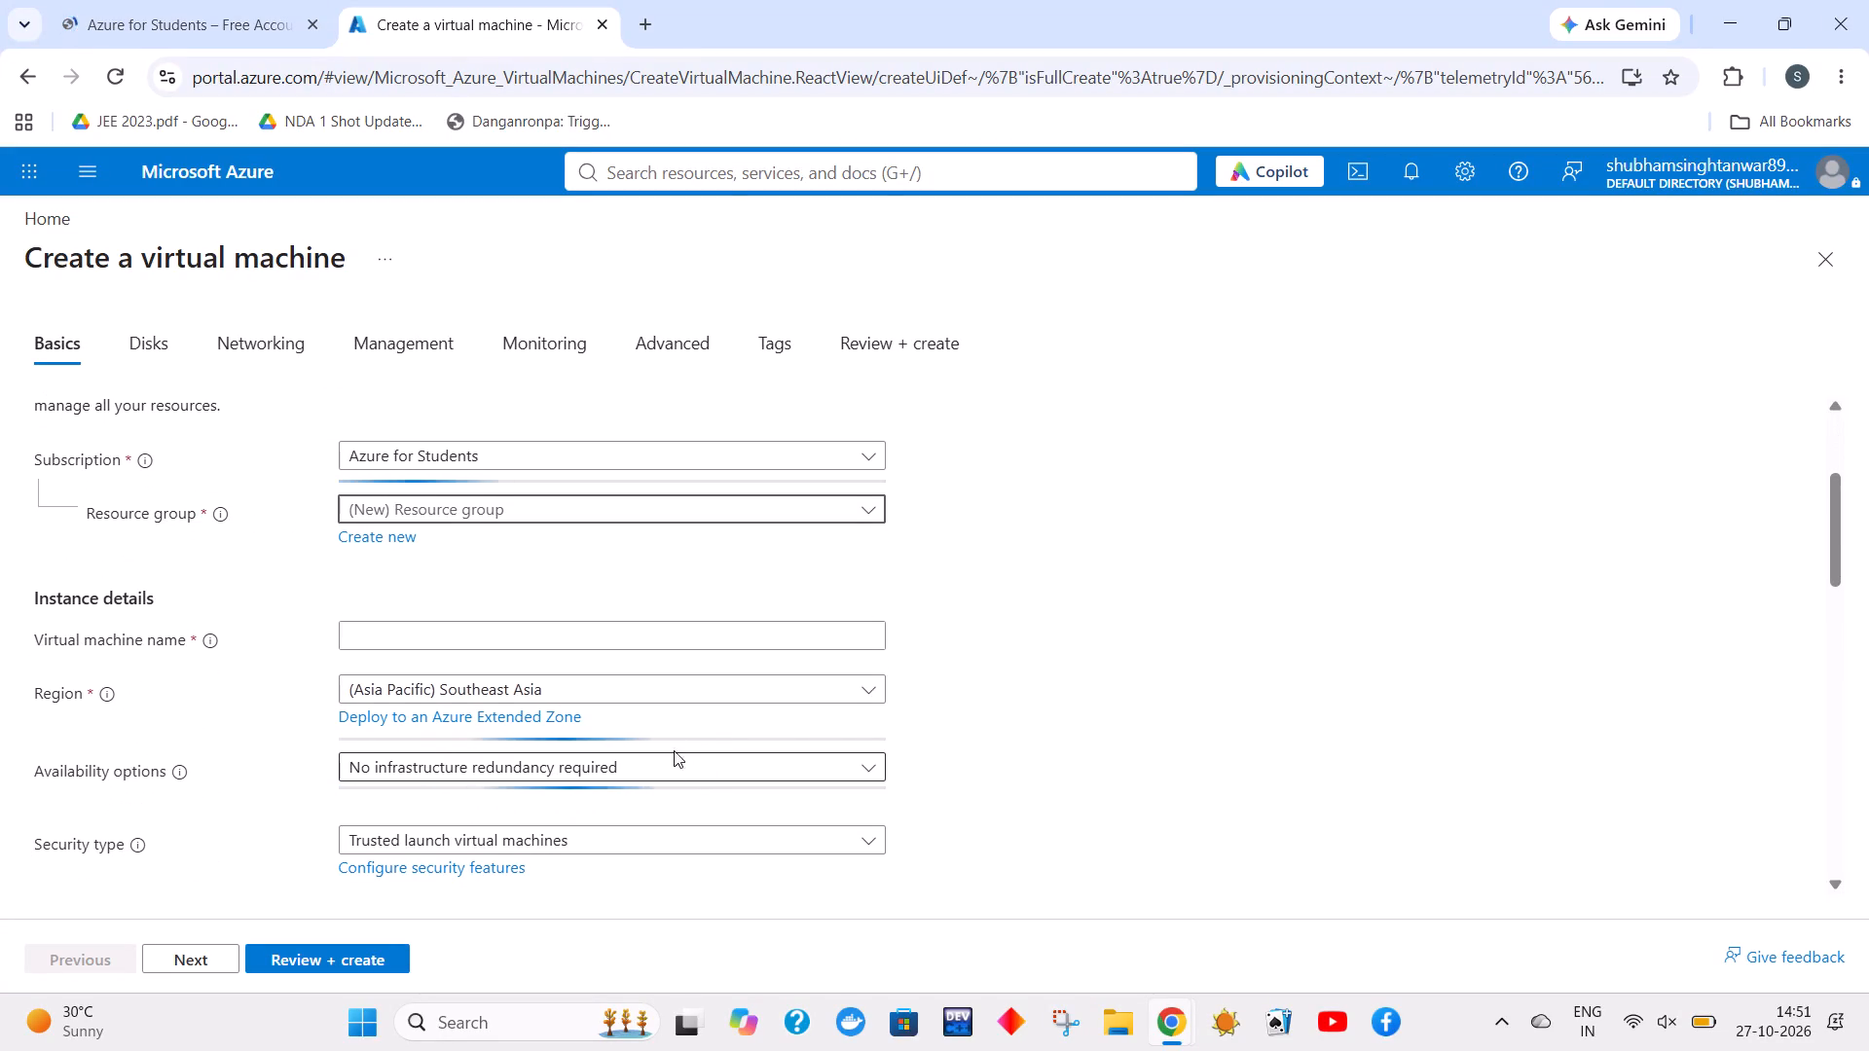
left_click(721, 501)
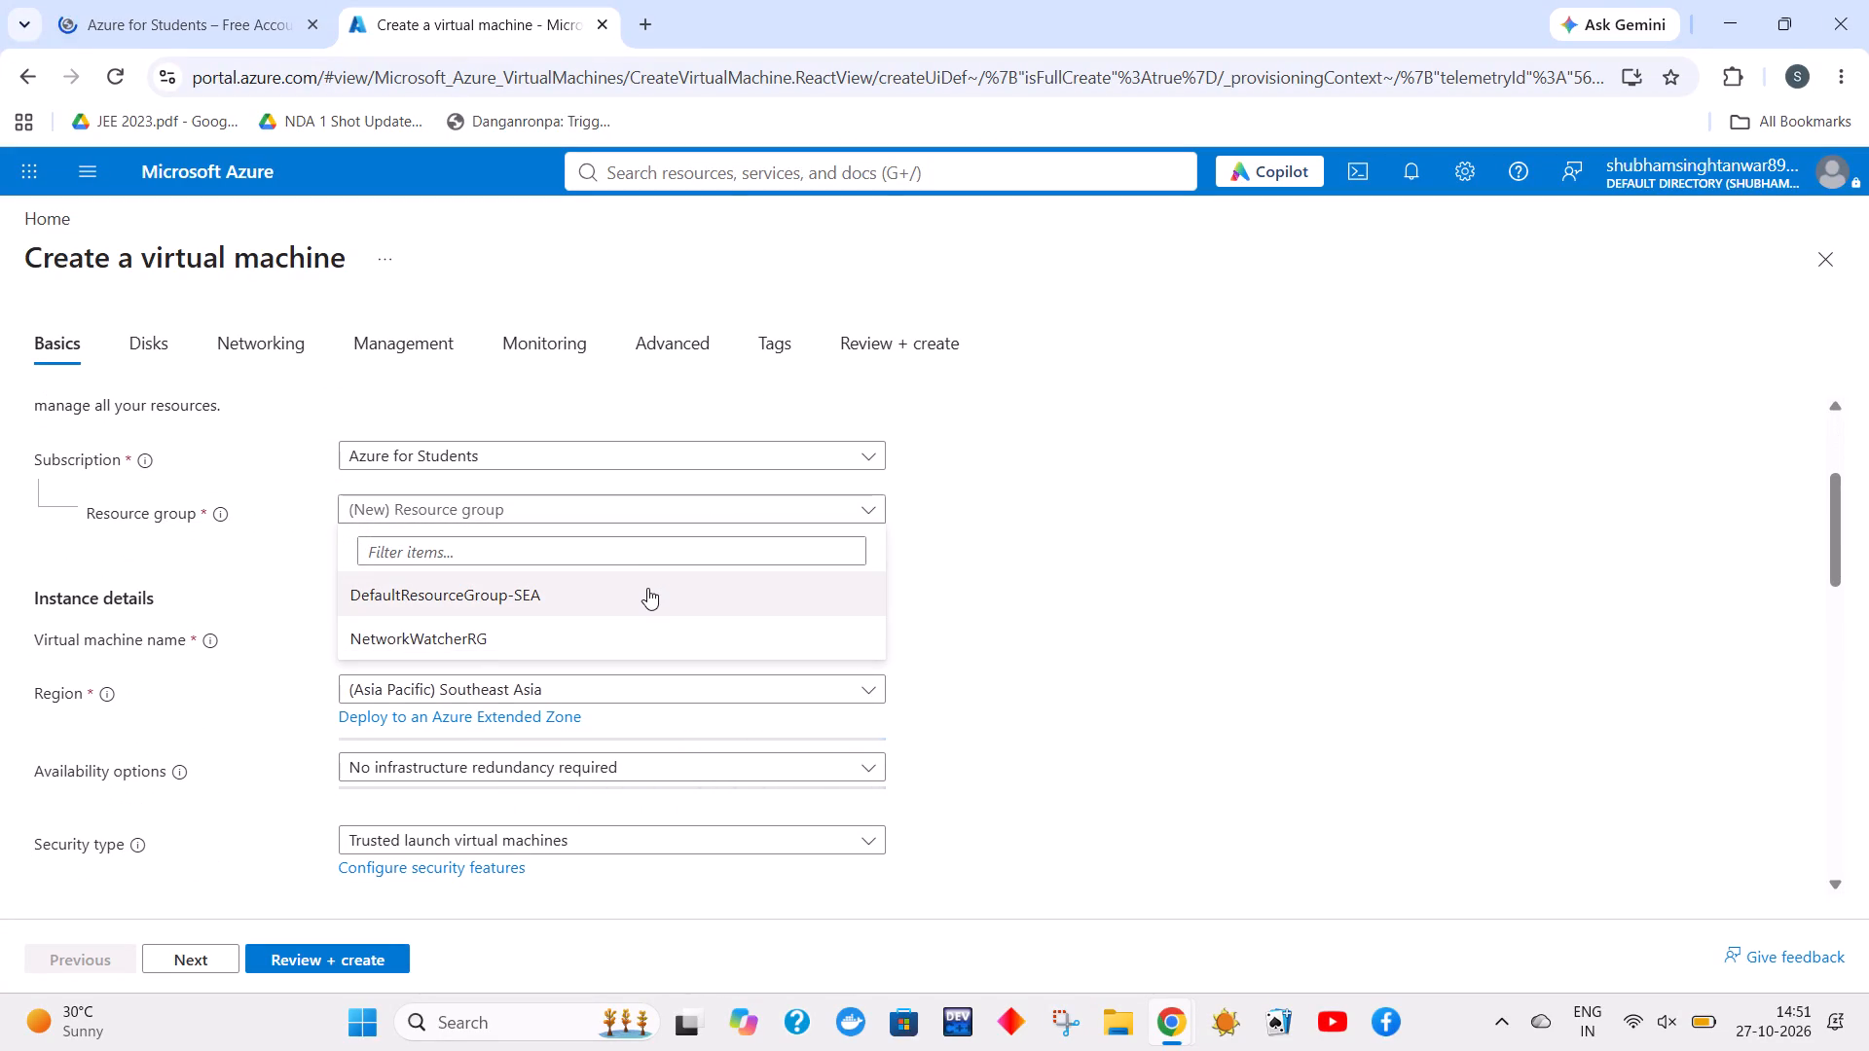
left_click(644, 590)
Name the virtual machine vm17 in the instance details.
scroll(644, 590, "down", 1)
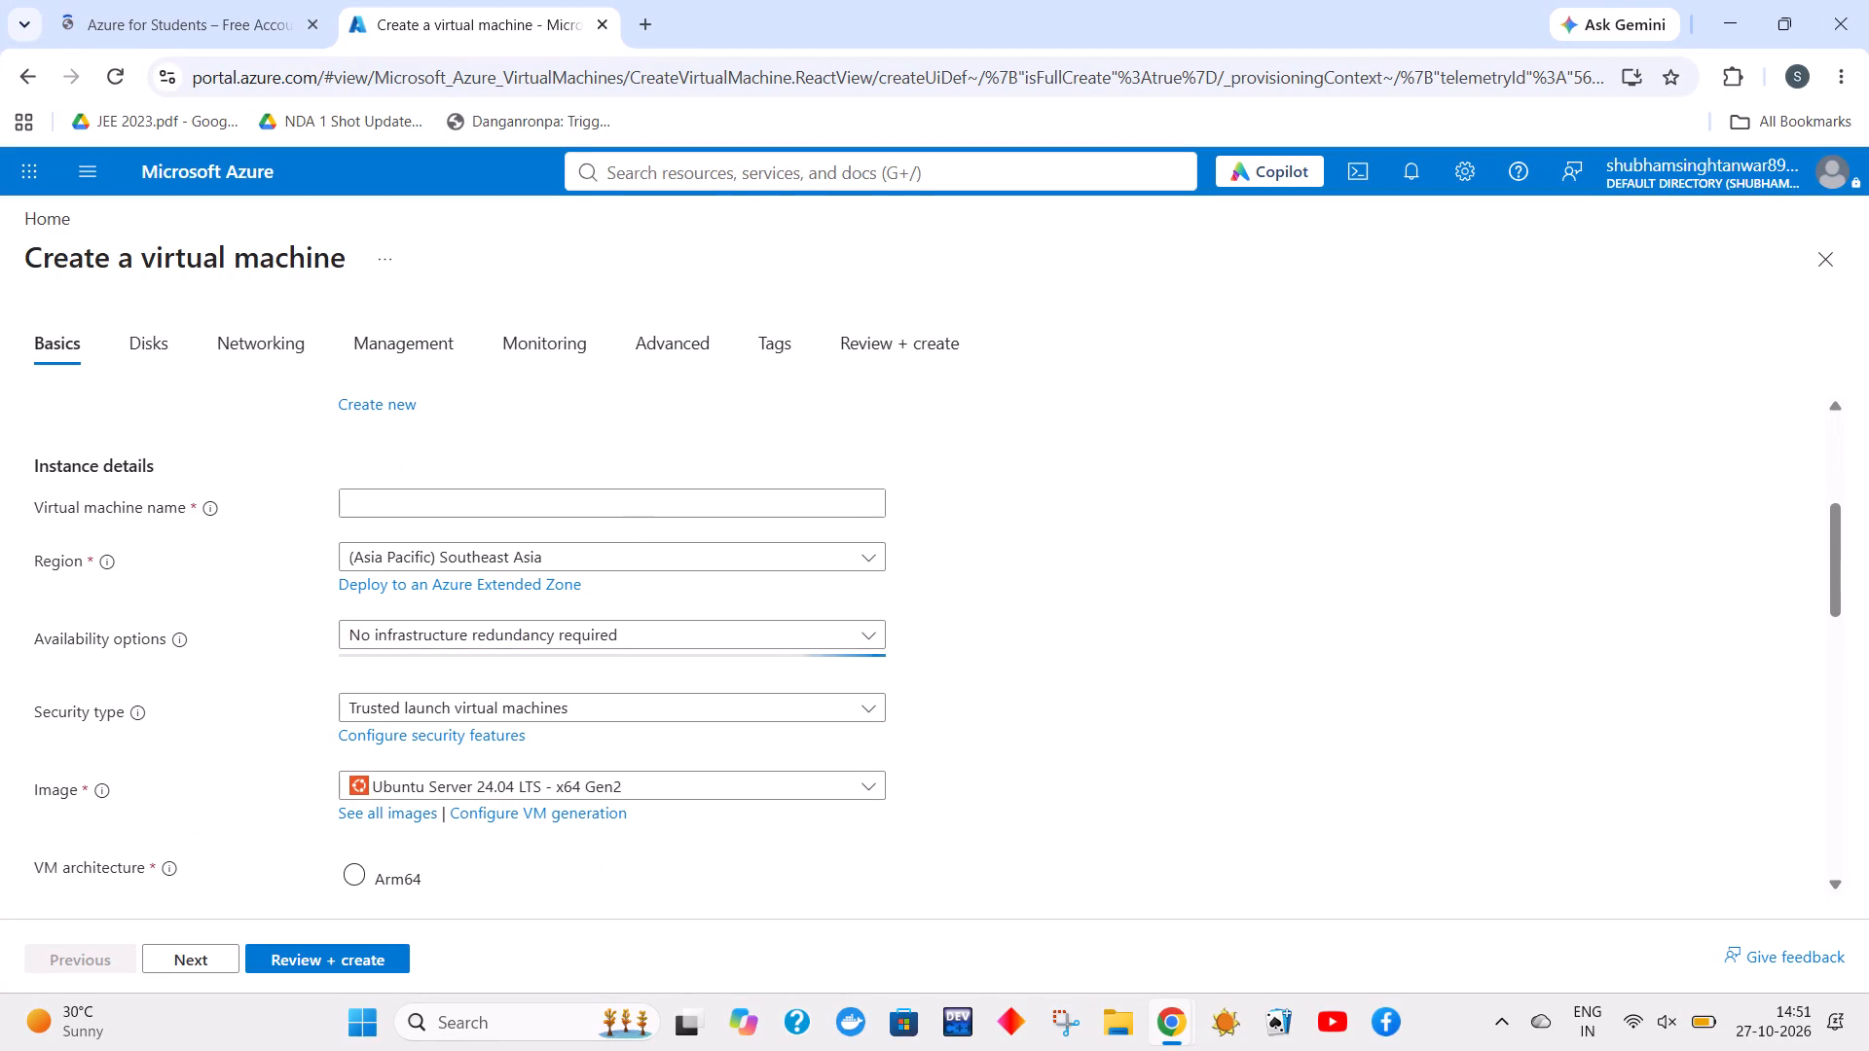
left_click(621, 504)
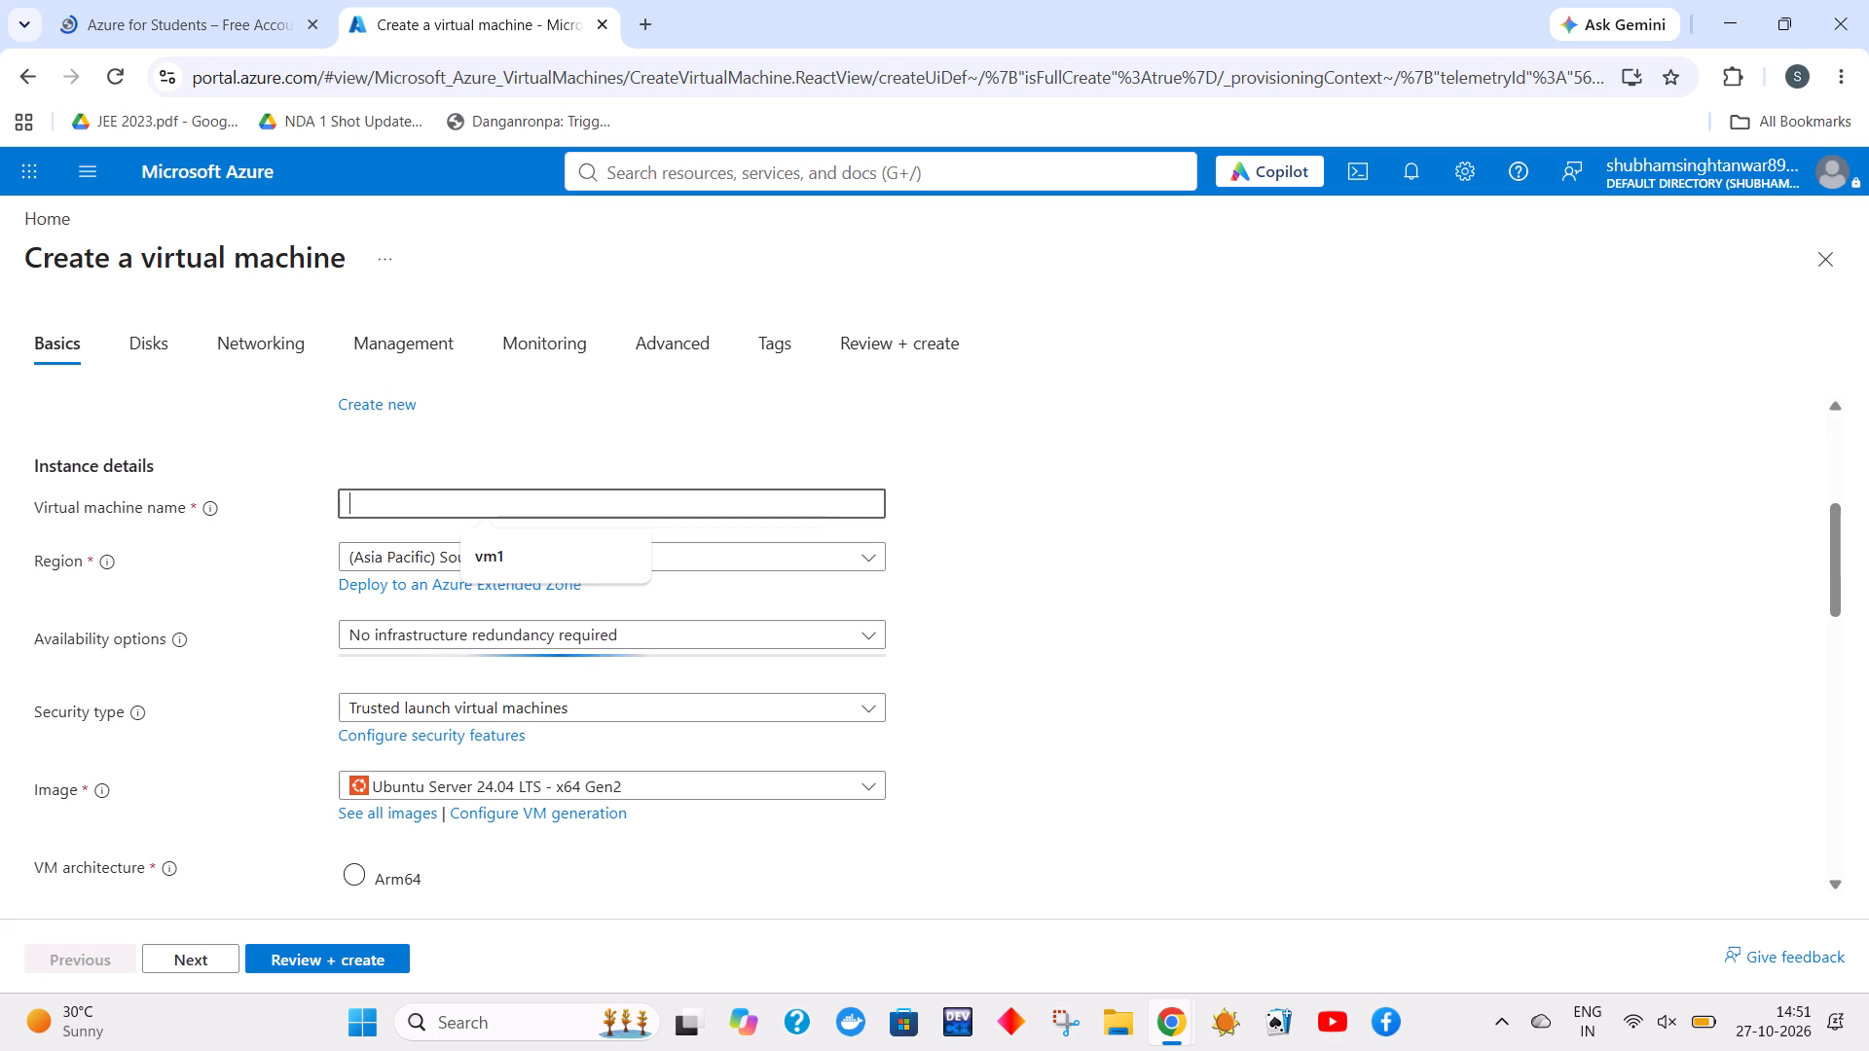
type("vm17")
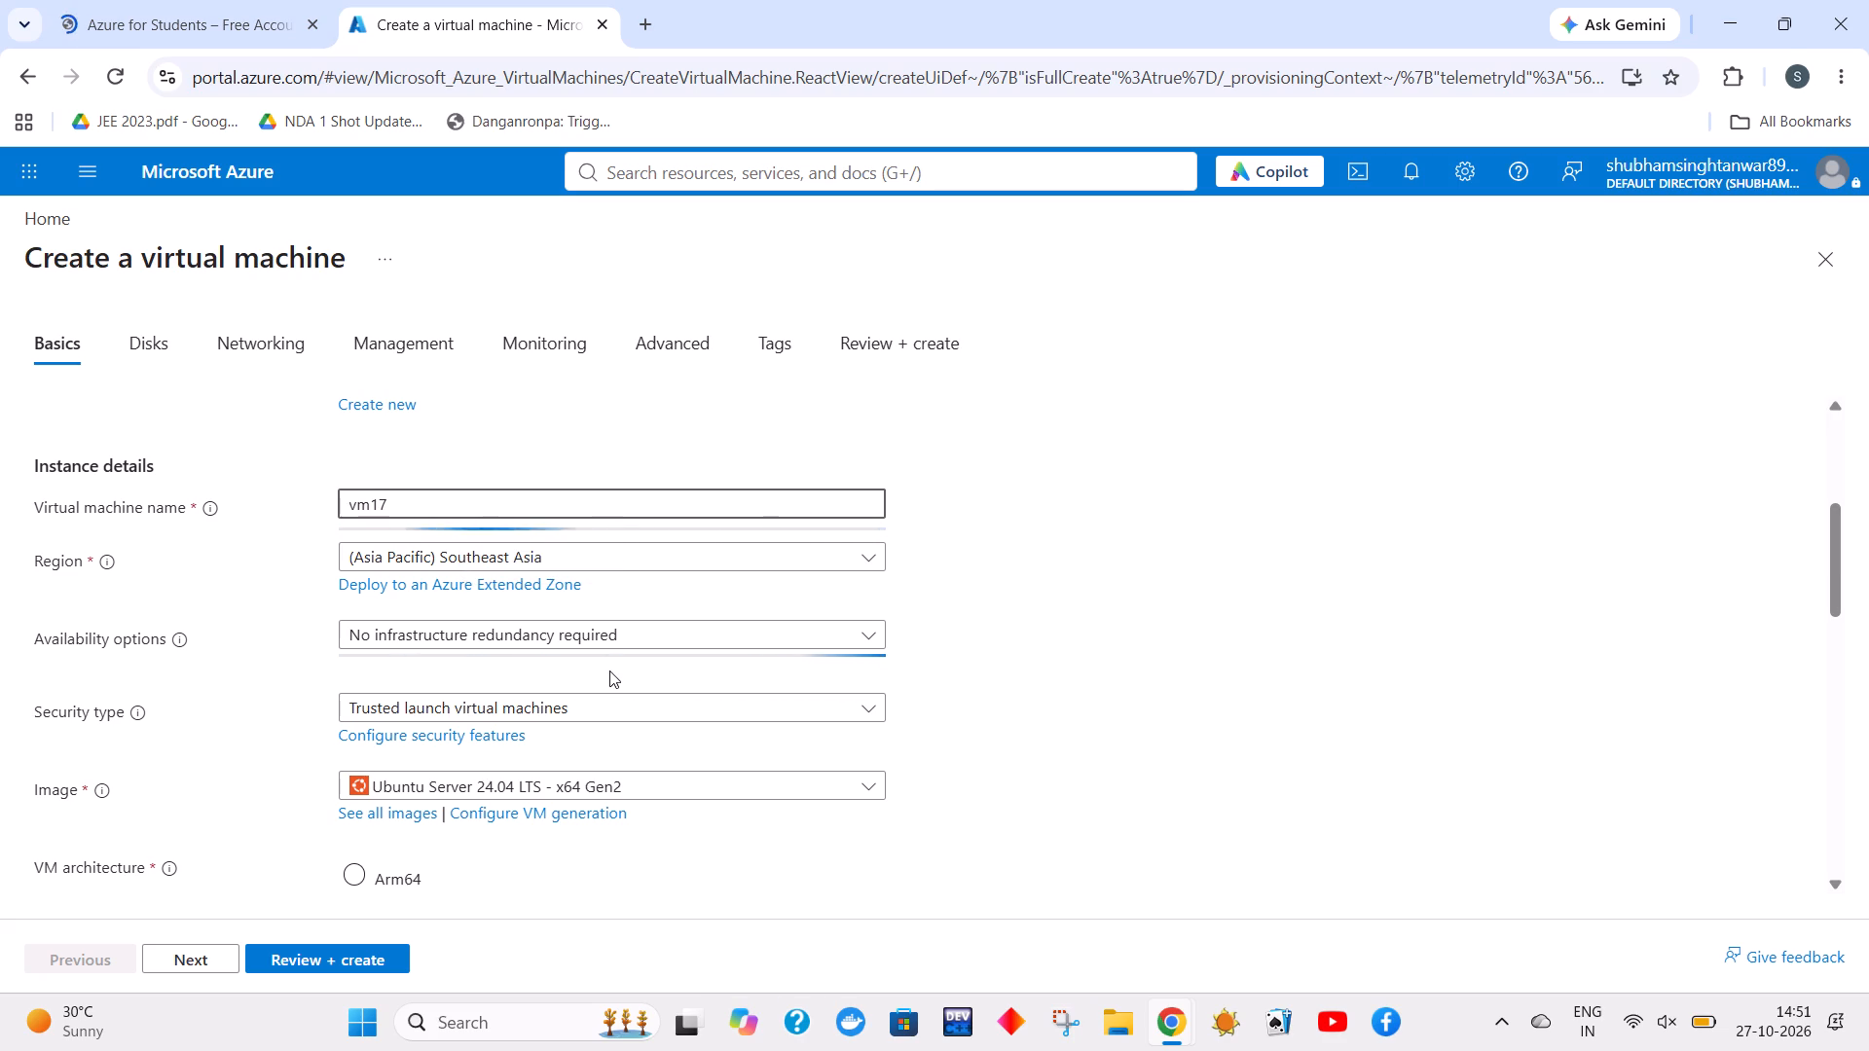
Open the full list of VM sizes and look over its size groups.
scroll(609, 670, "down", 2)
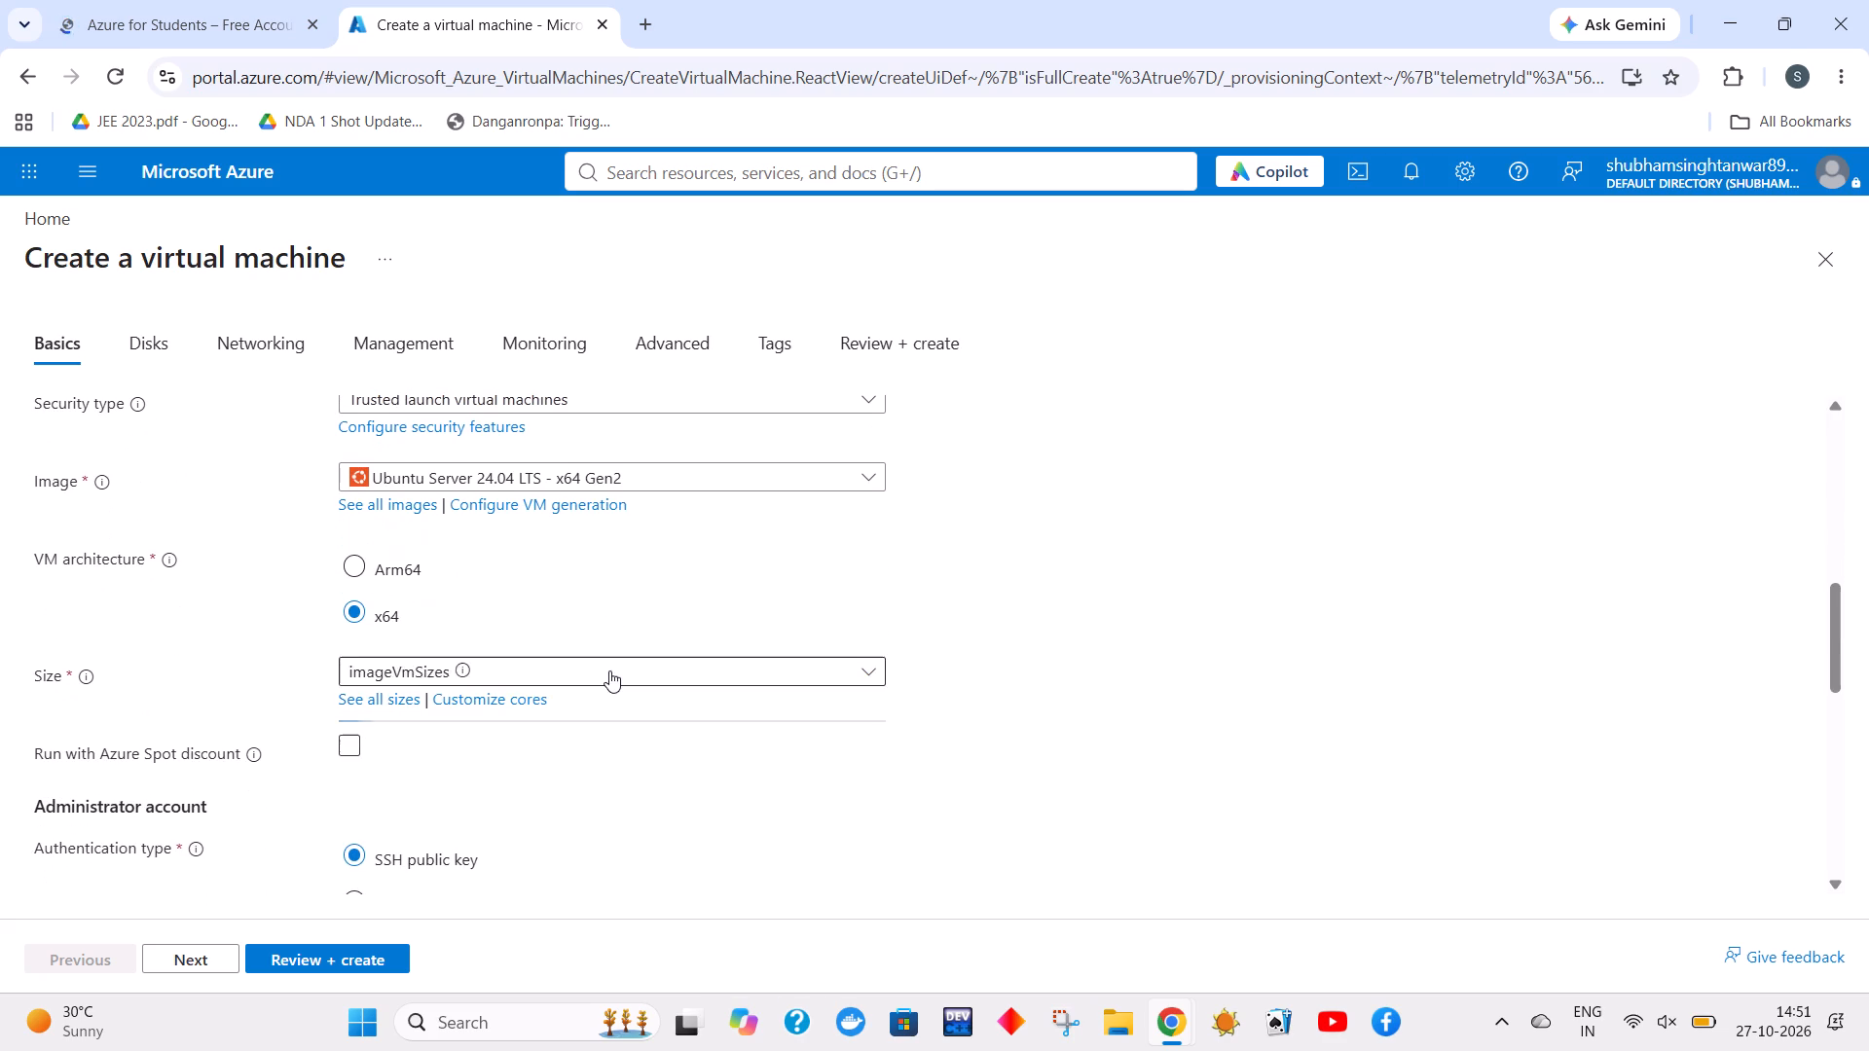
left_click(370, 701)
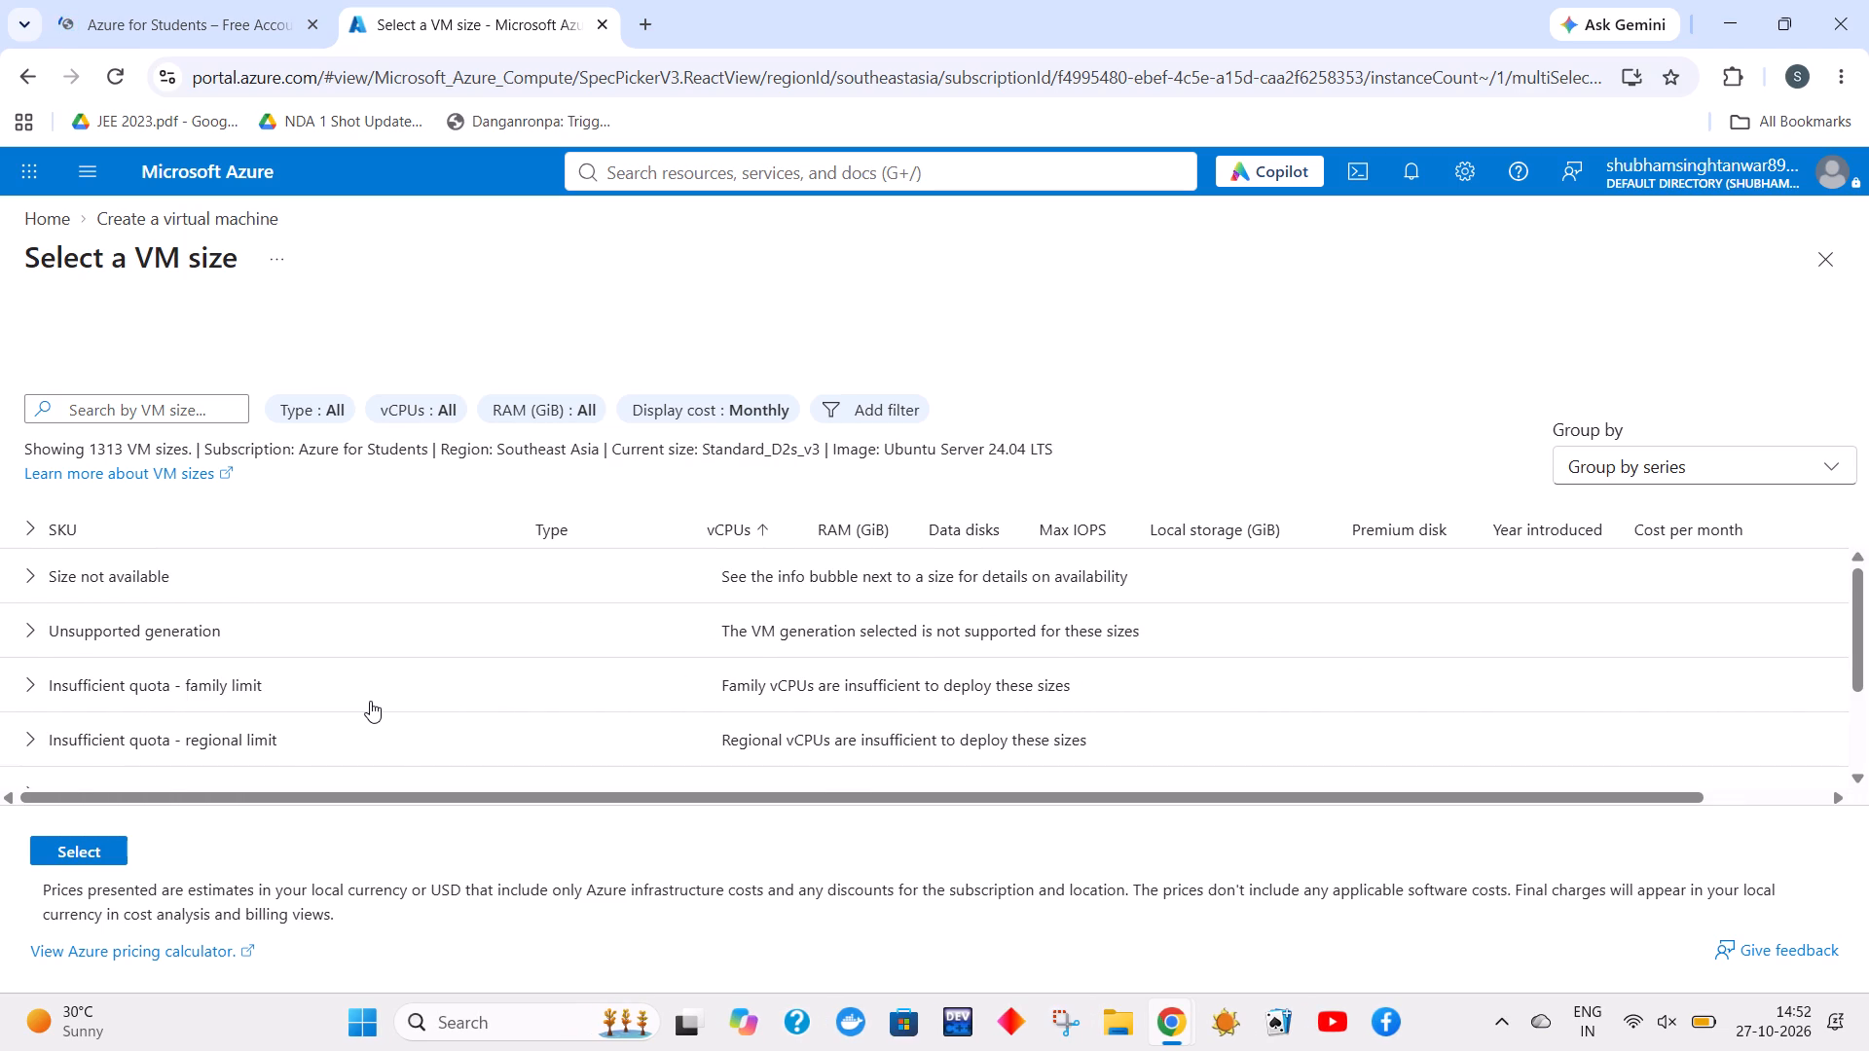
scroll(370, 701, "down", 4)
scroll(370, 701, "up", 4)
scroll(204, 678, "down", 1)
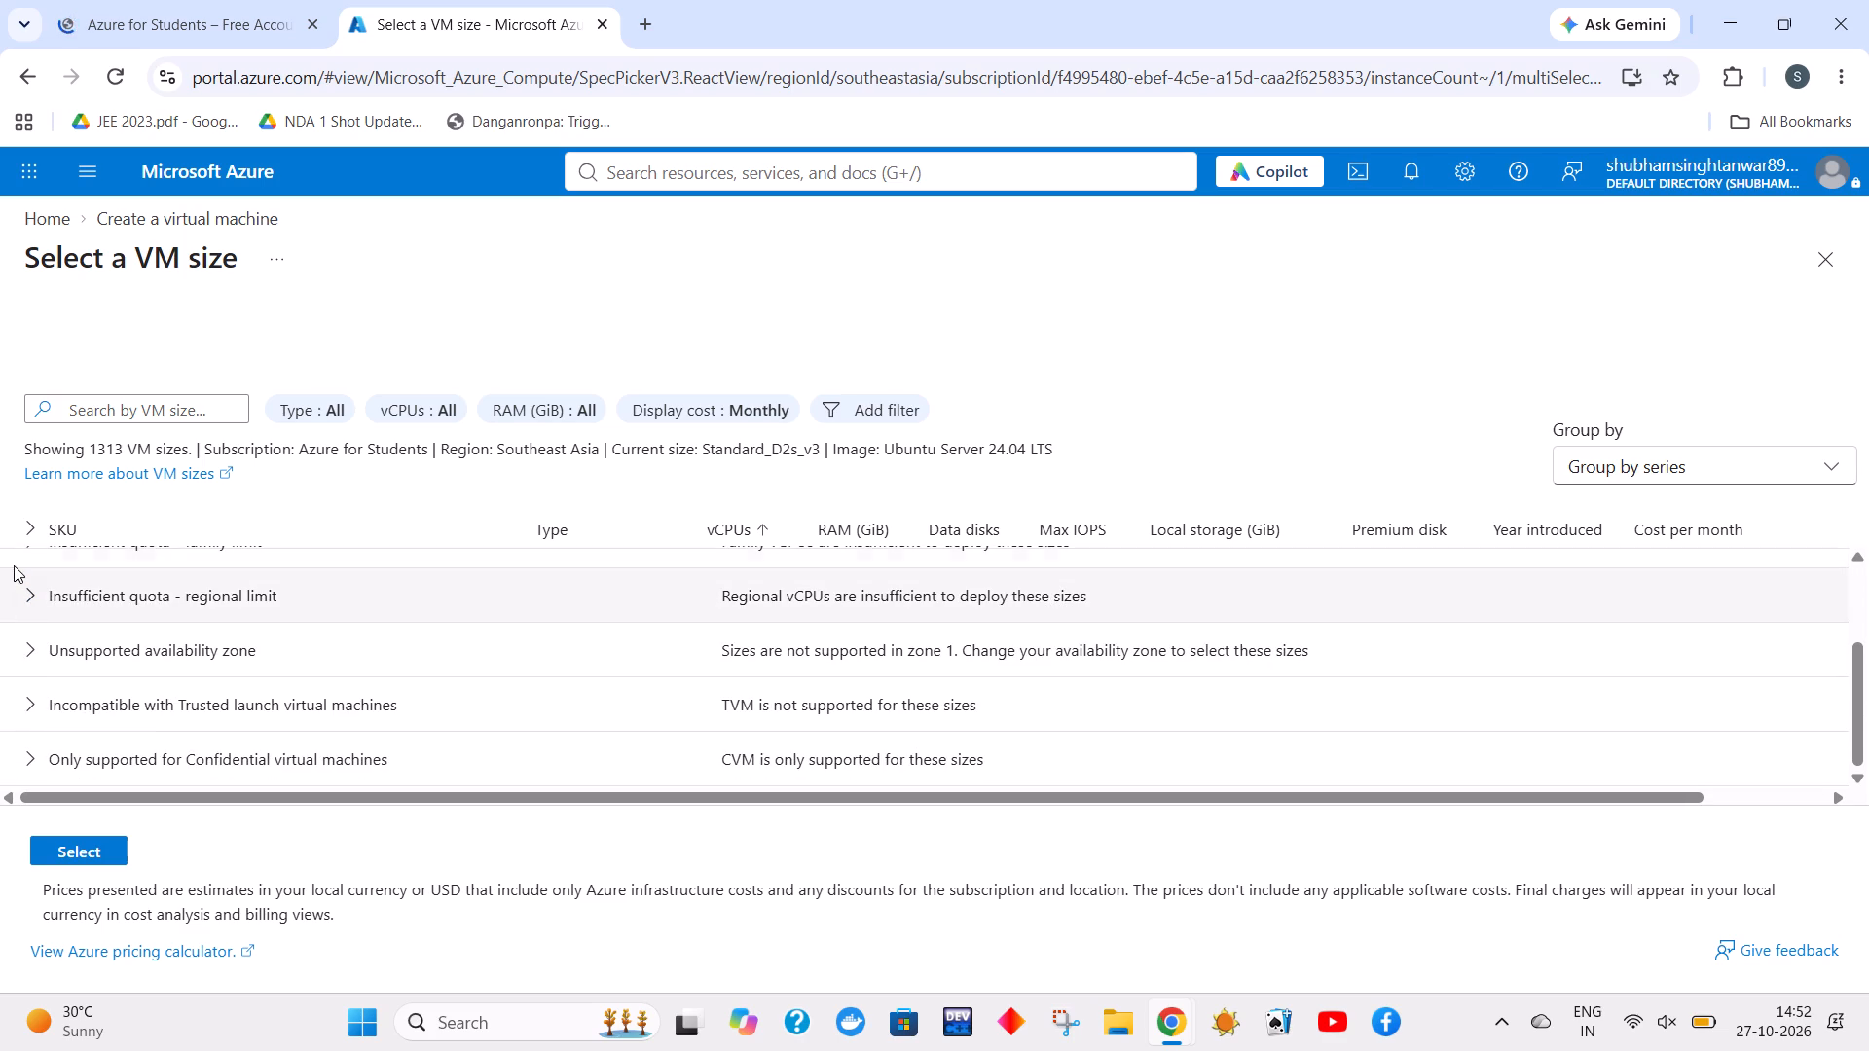
Consult the linked Microsoft Learn article about virtual machine sizes, and return to the size selection.
left_click(159, 471)
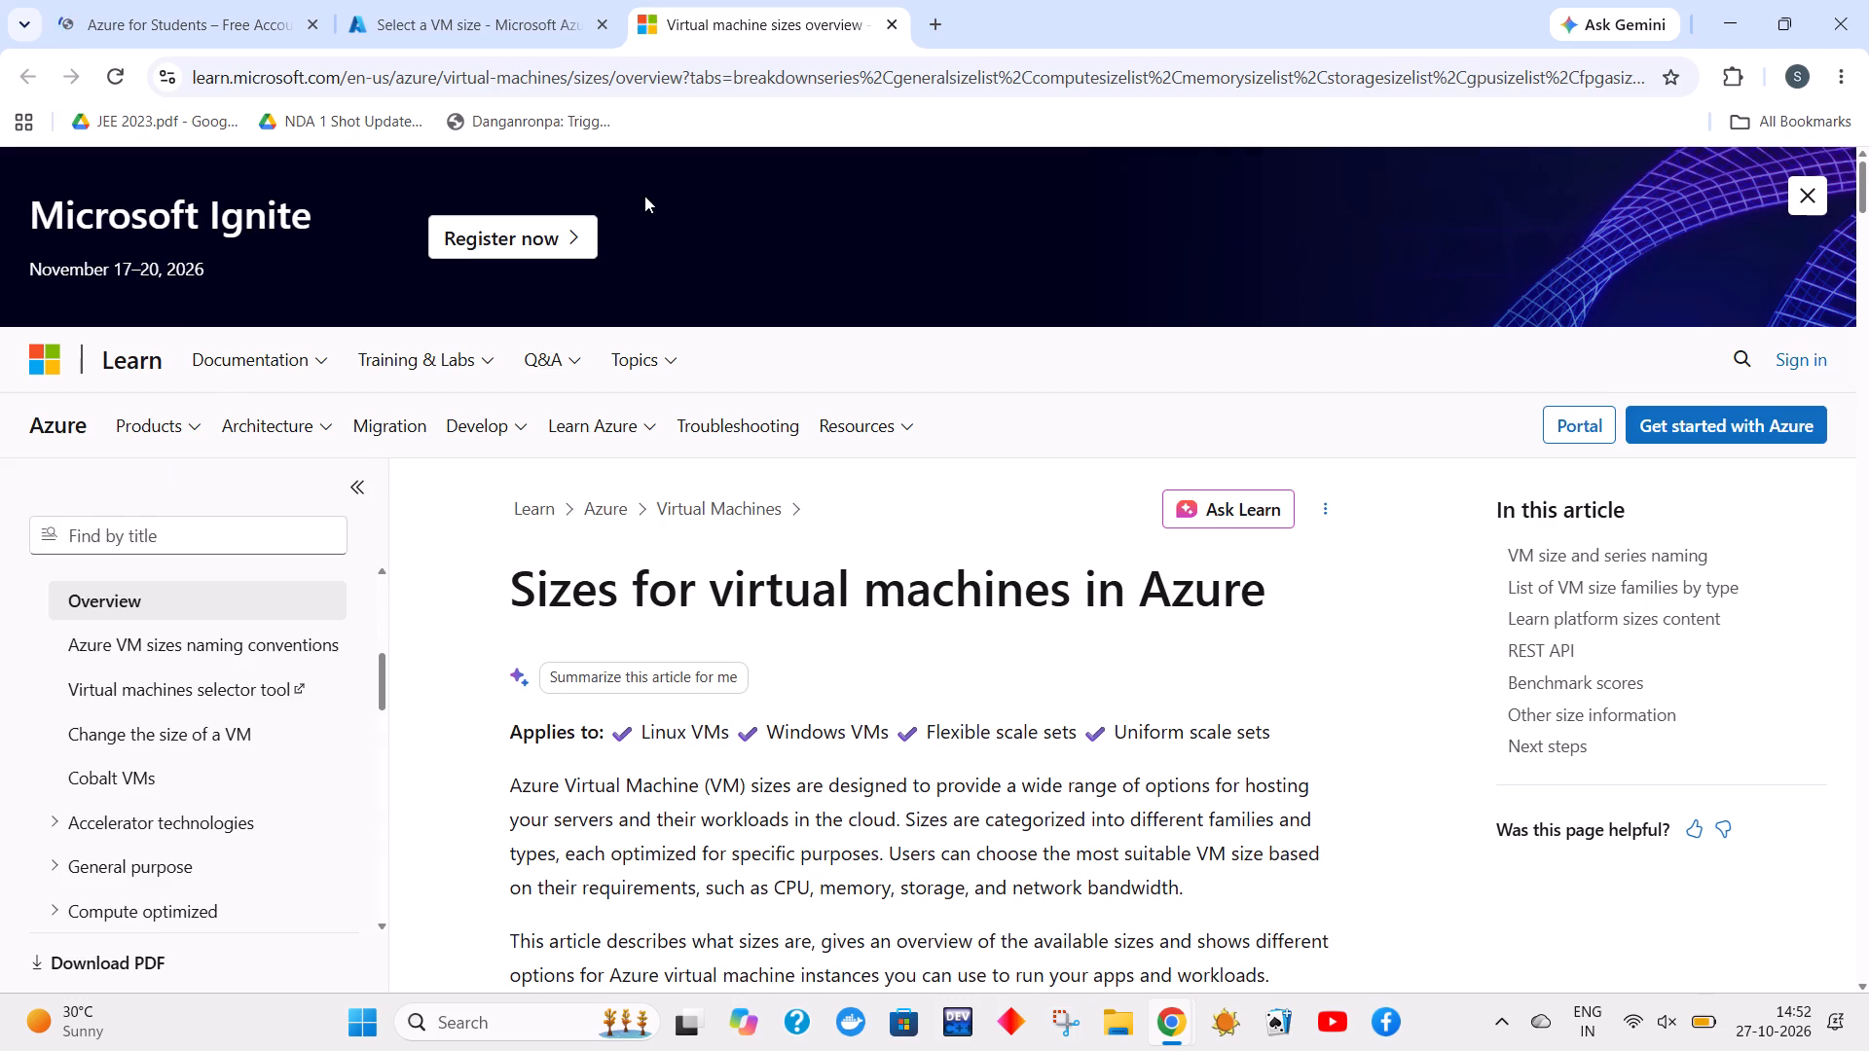
scroll(732, 485, "down", 6)
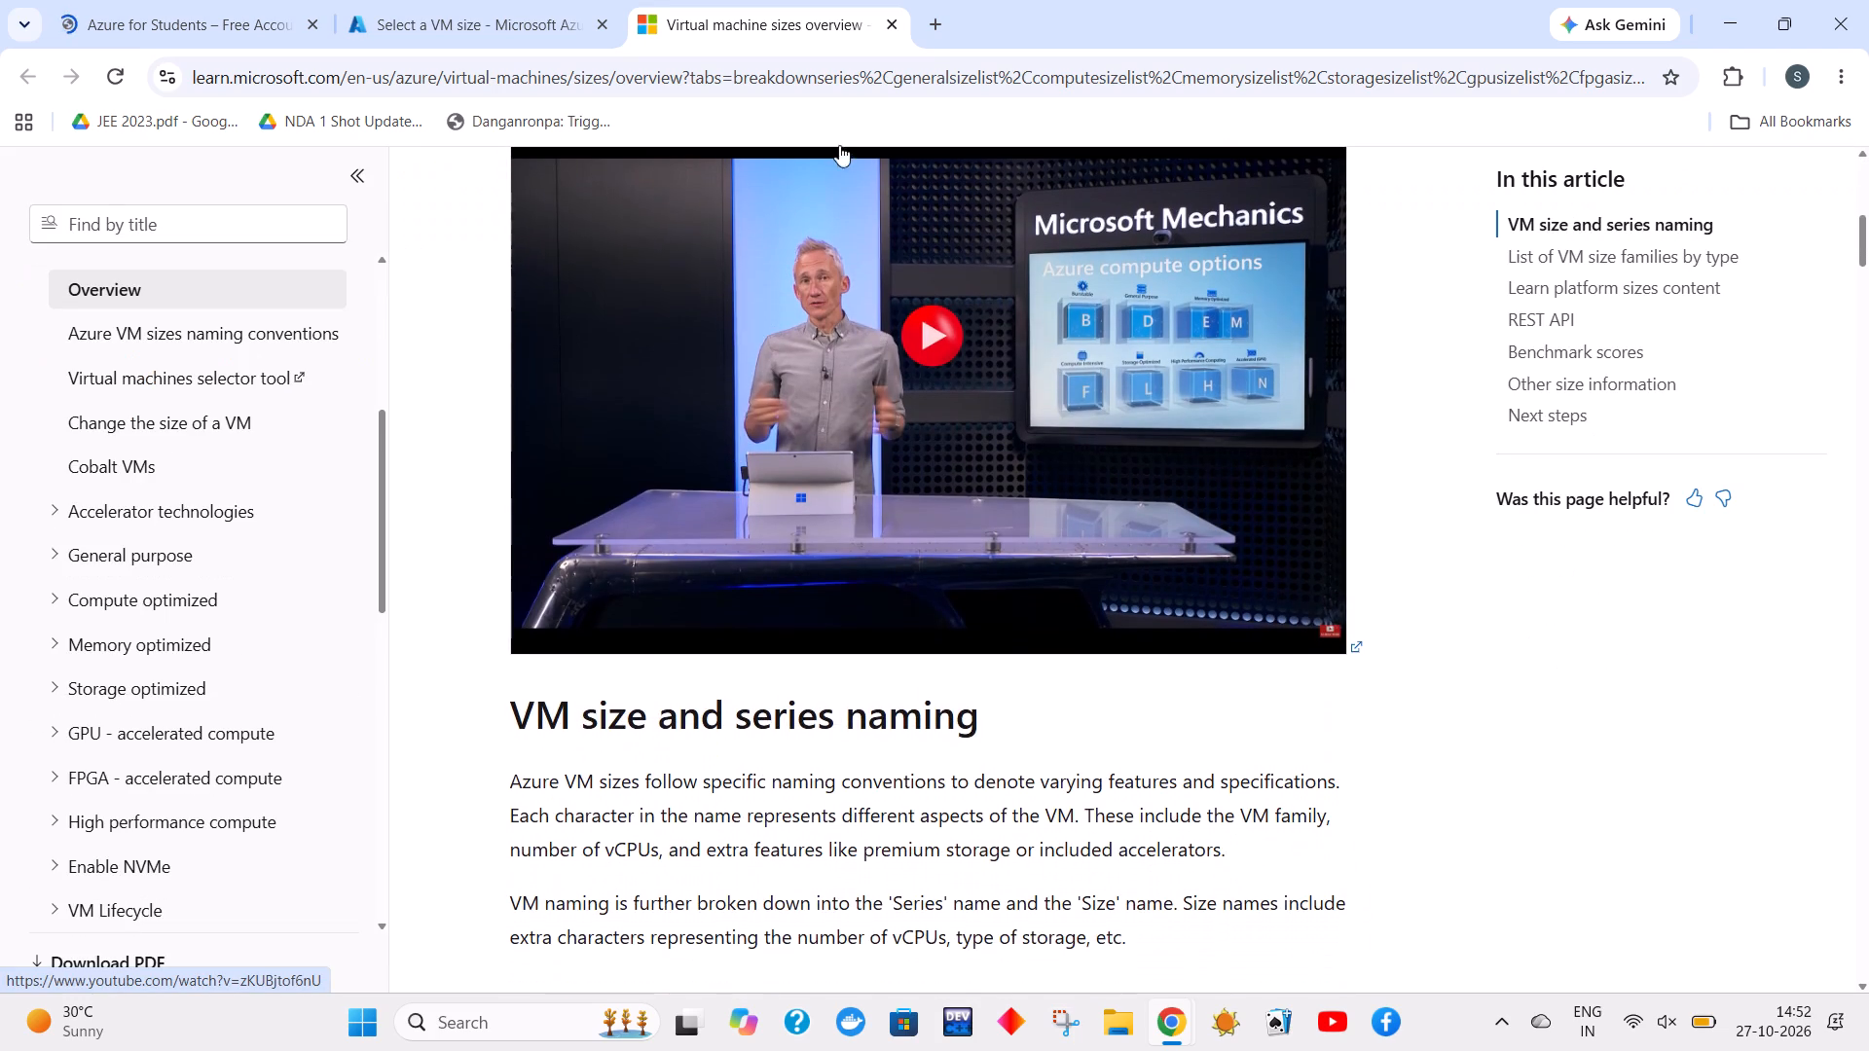
left_click(885, 27)
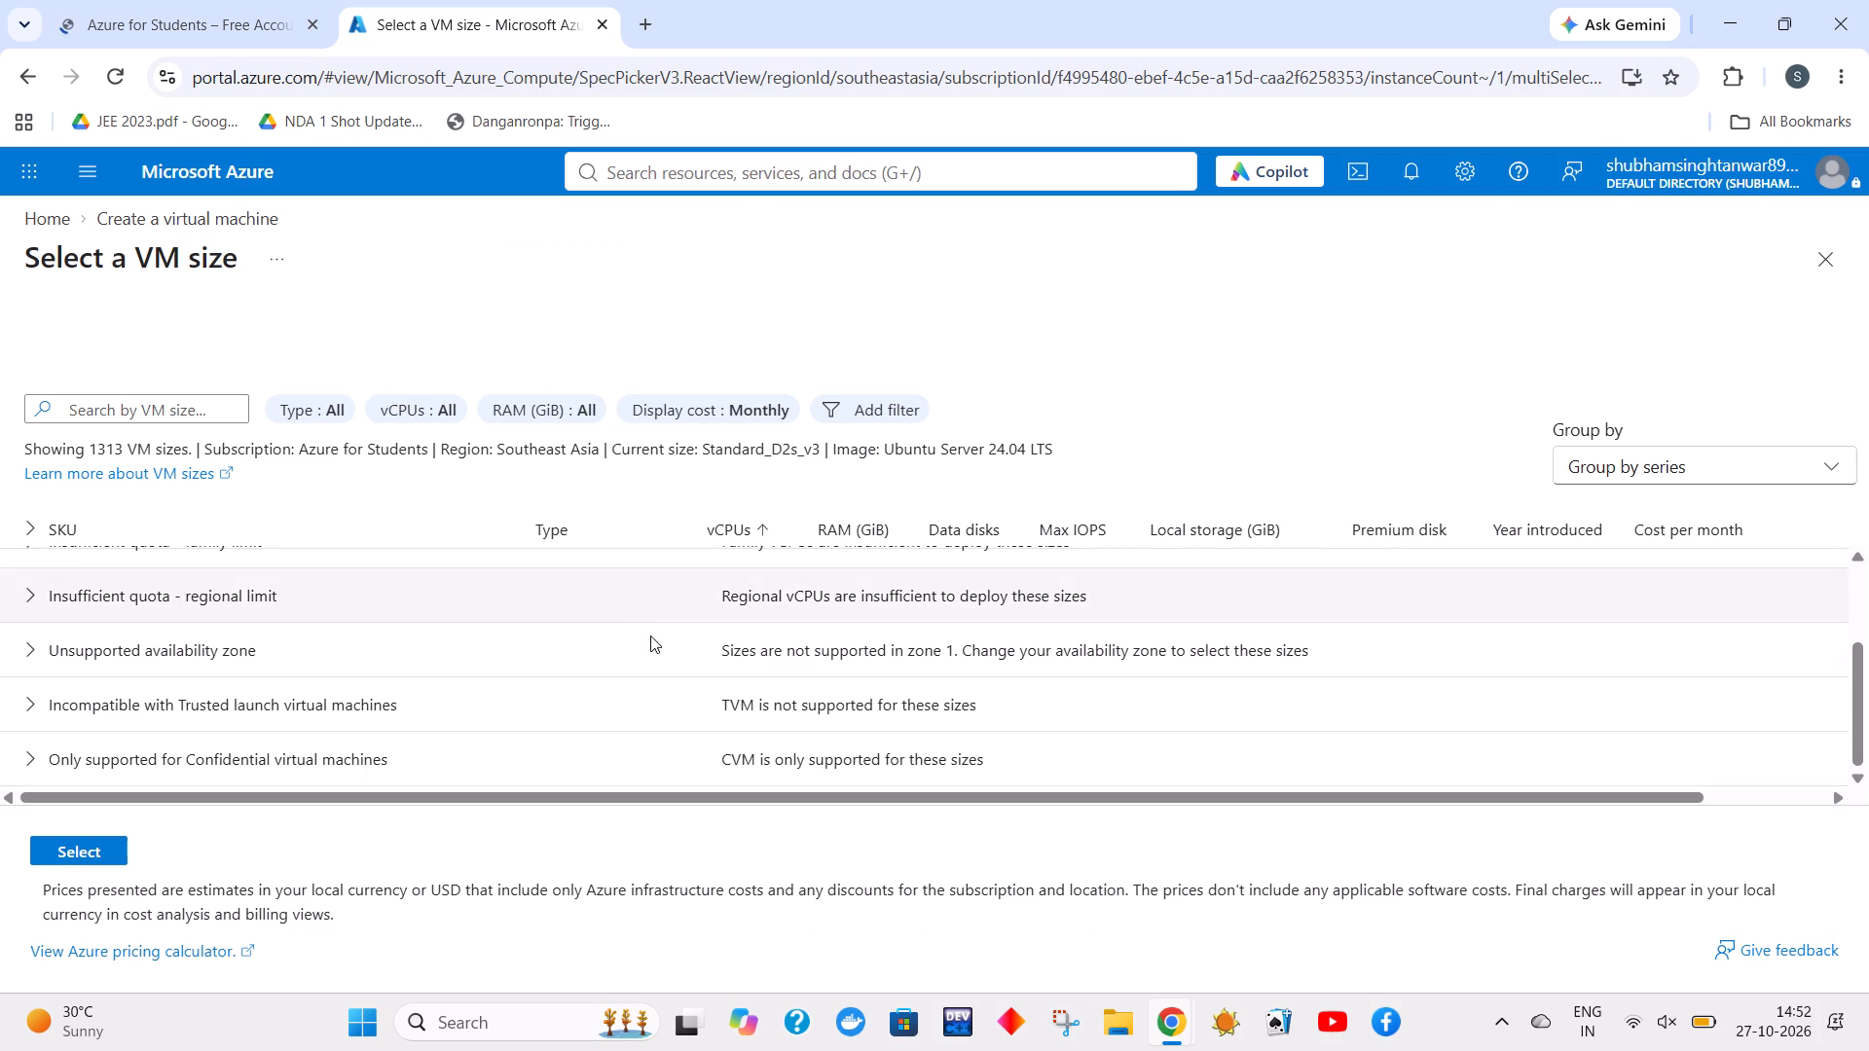
Set the VM size list's grouping to No grouping.
scroll(650, 635, "down", 3)
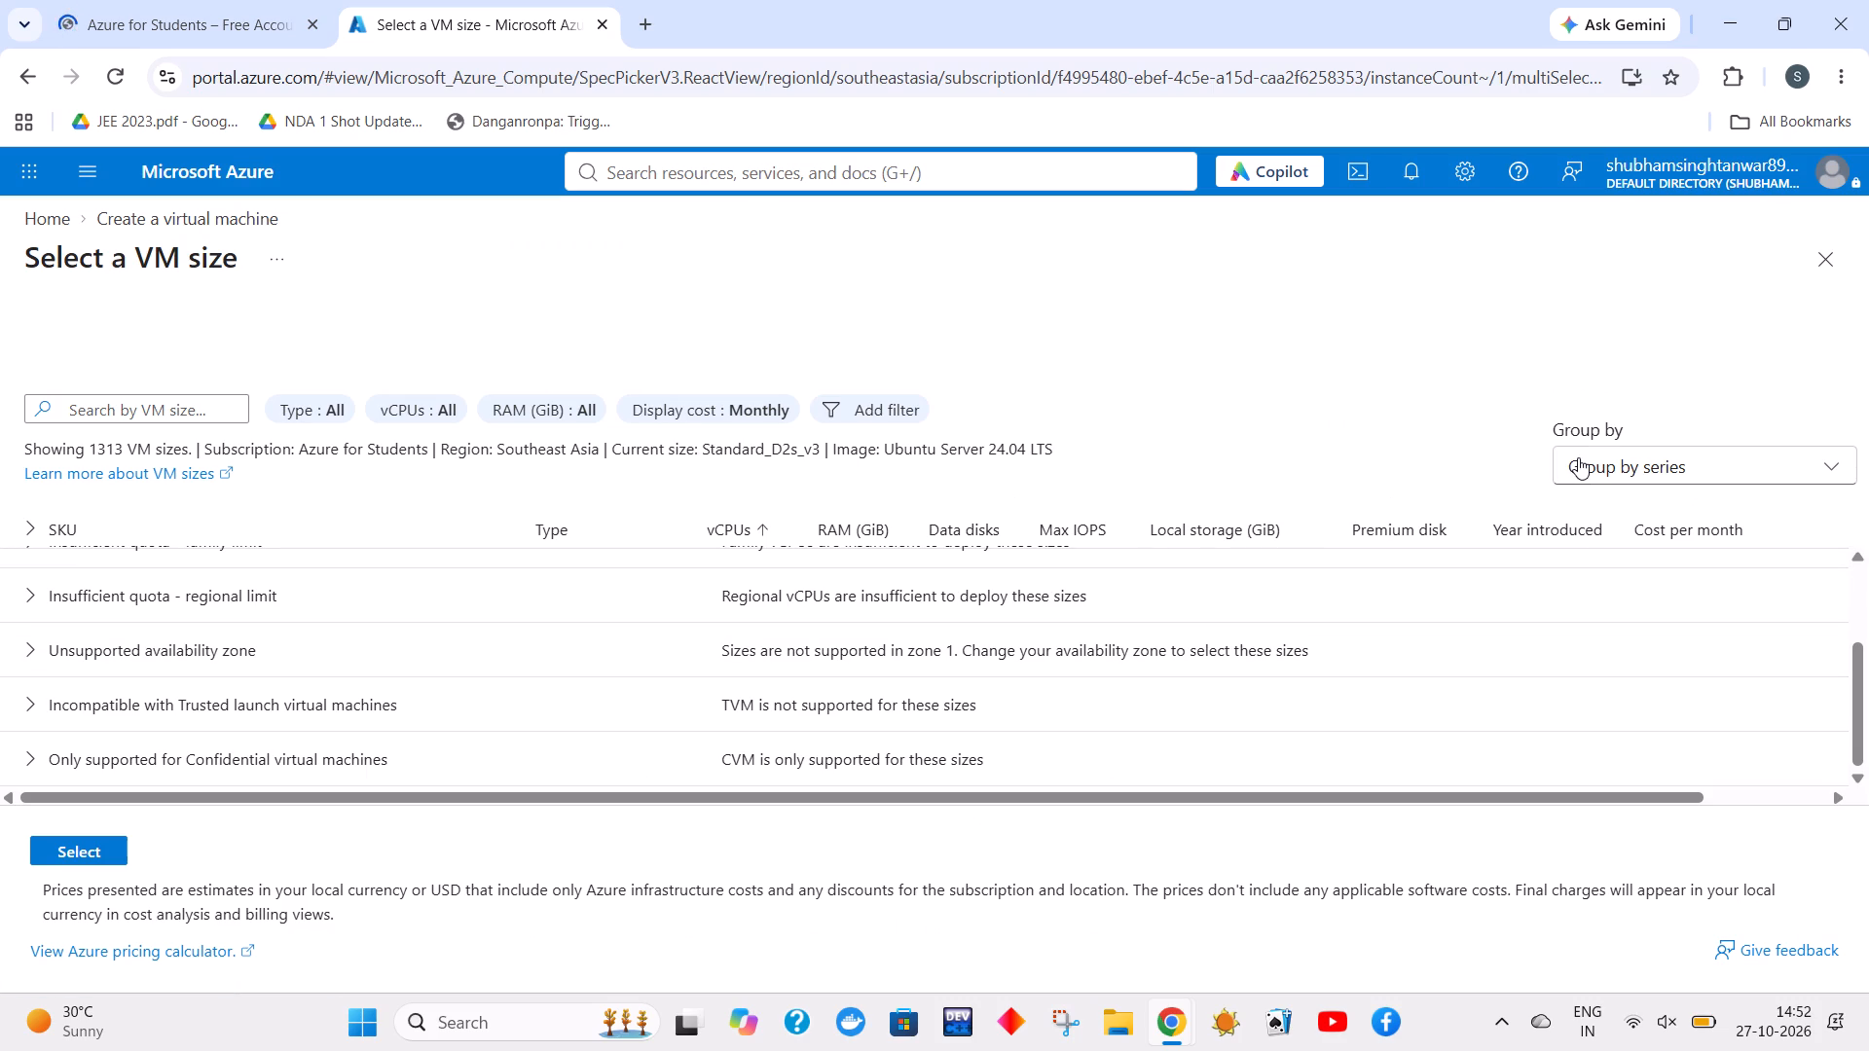
left_click(1578, 457)
left_click(1589, 512)
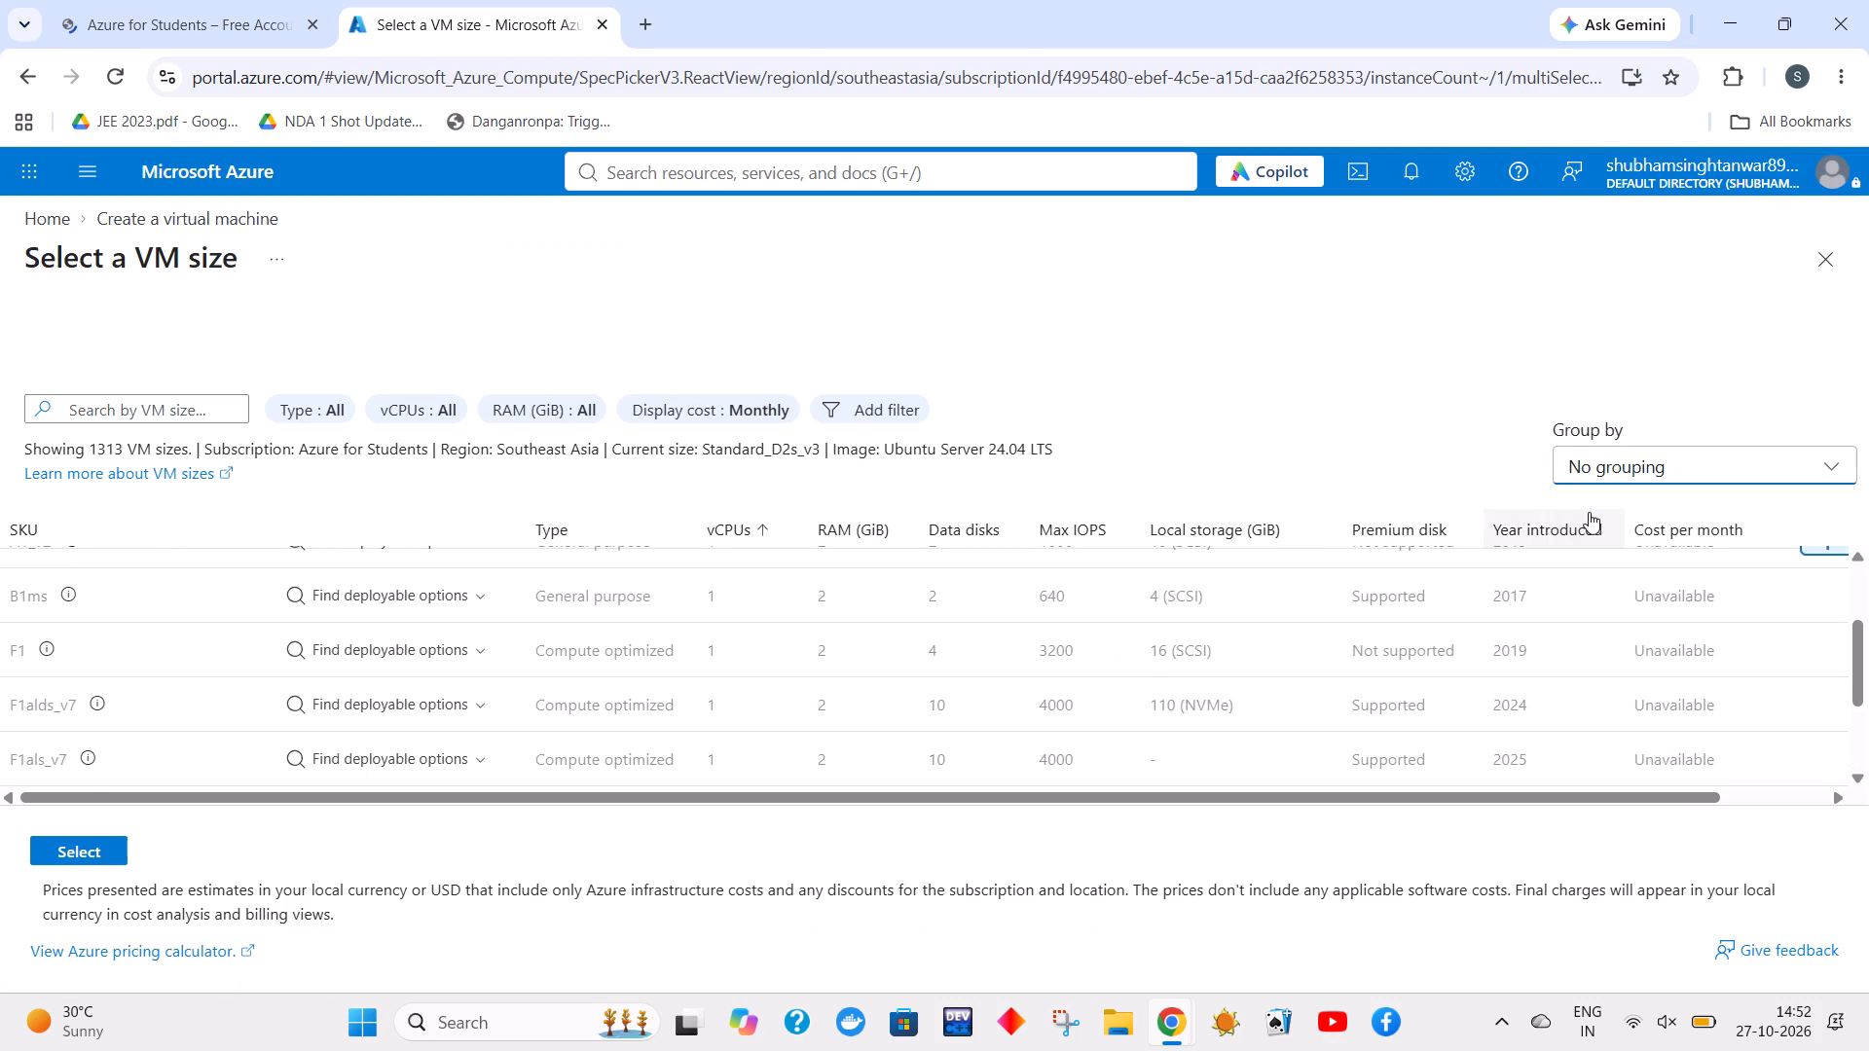
Examine the ungrouped VM size list for a size that can be deployed, comparing type, vCPUs, RAM and availability.
scroll(1239, 710, "up", 4)
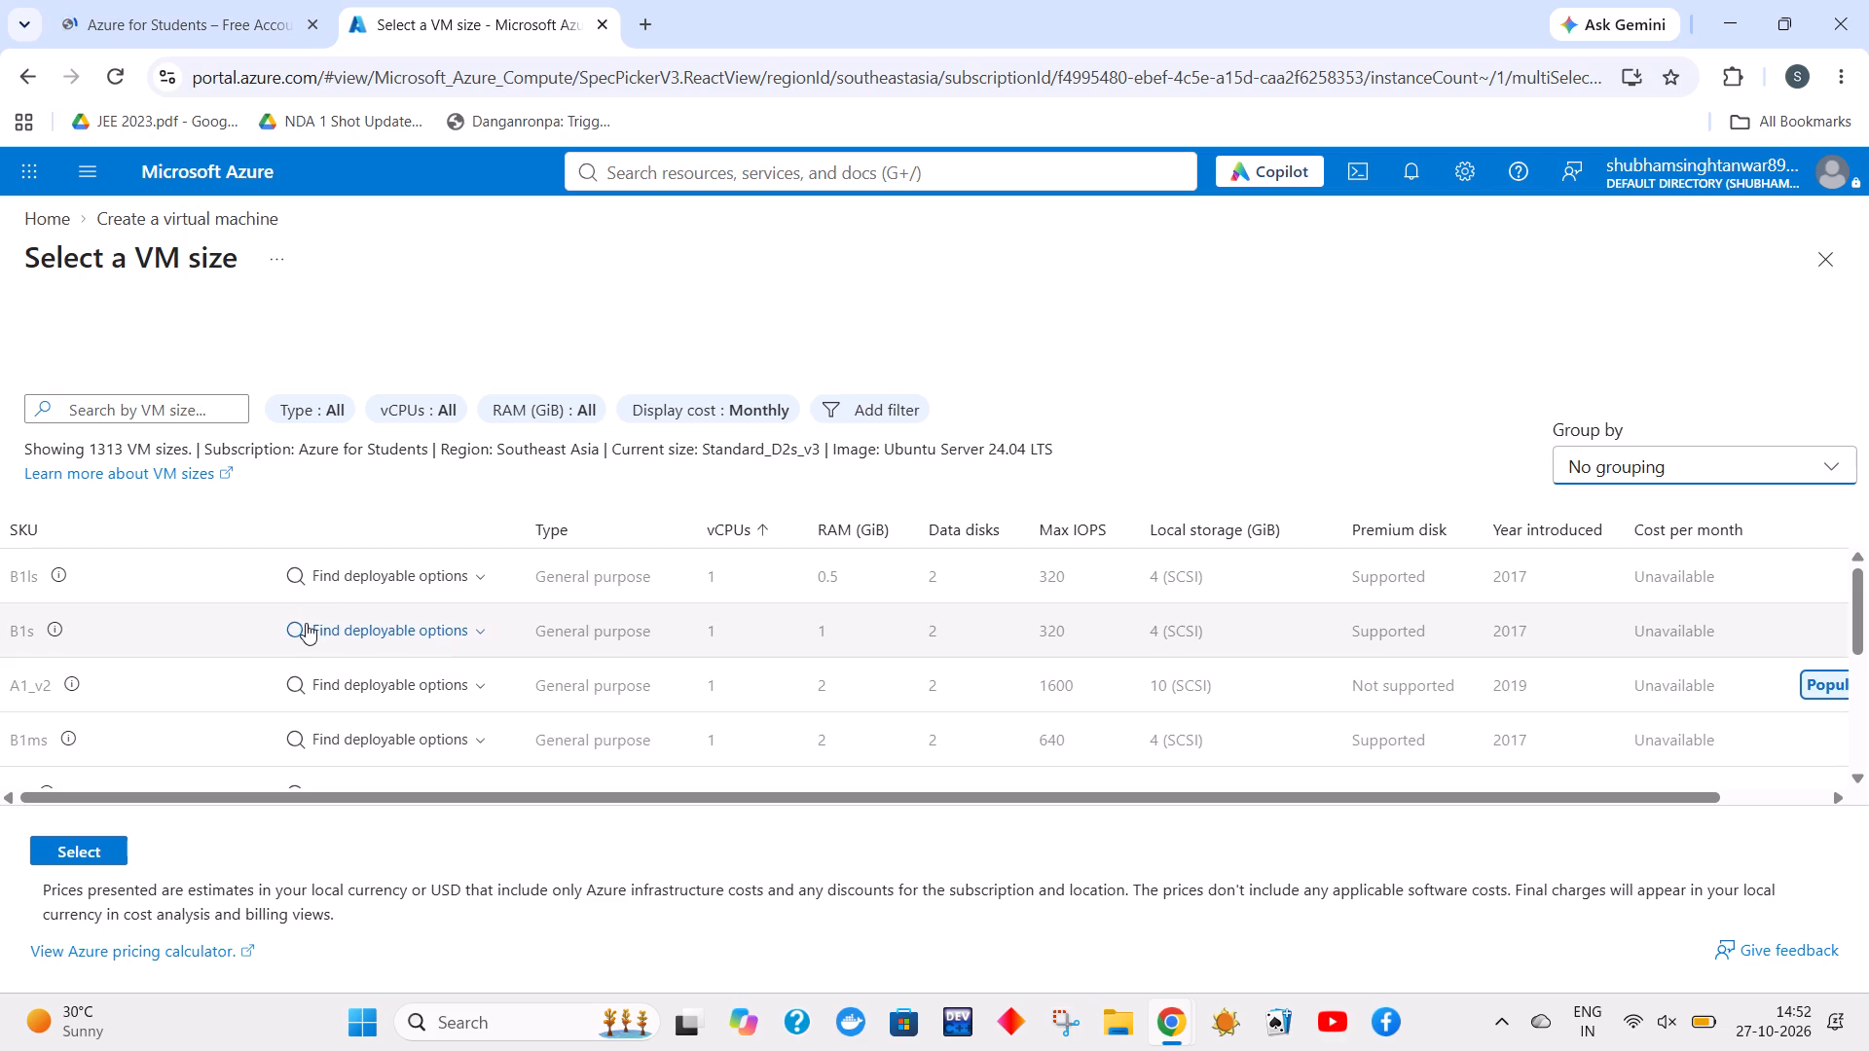
scroll(426, 690, "down", 5)
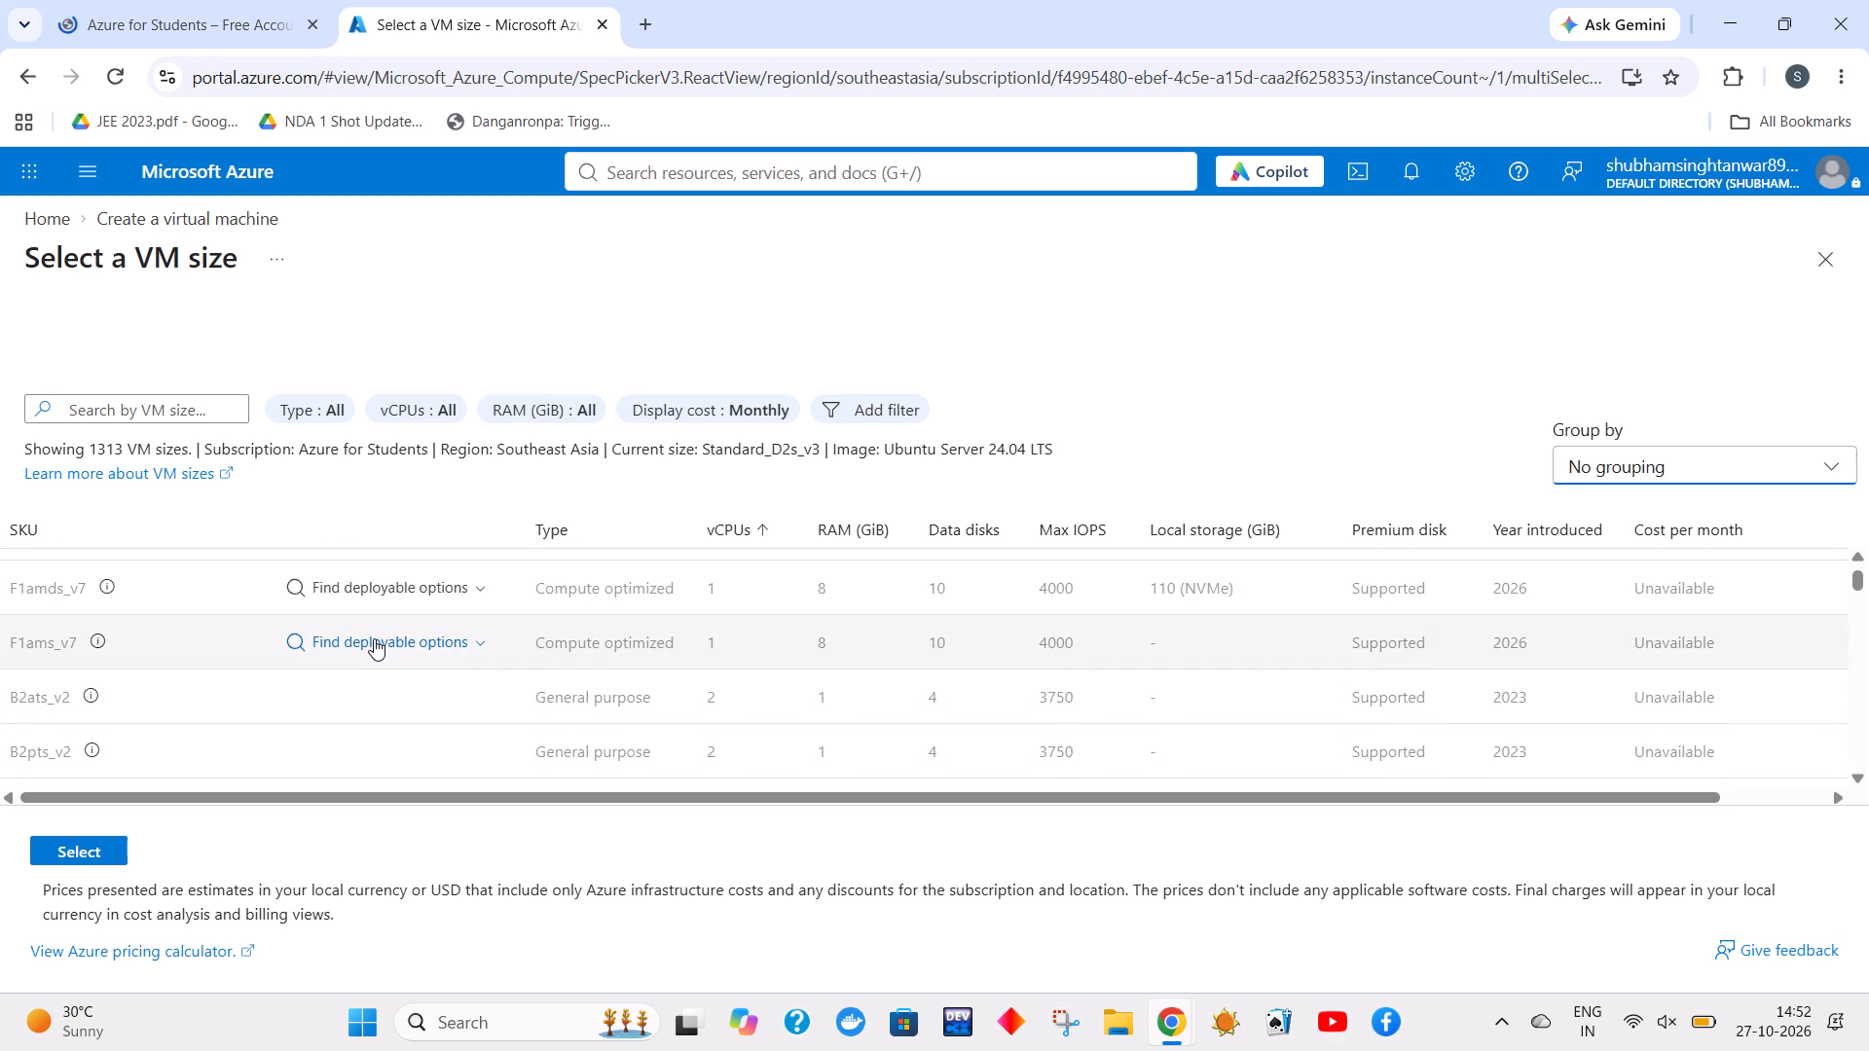
scroll(374, 638, "down", 6)
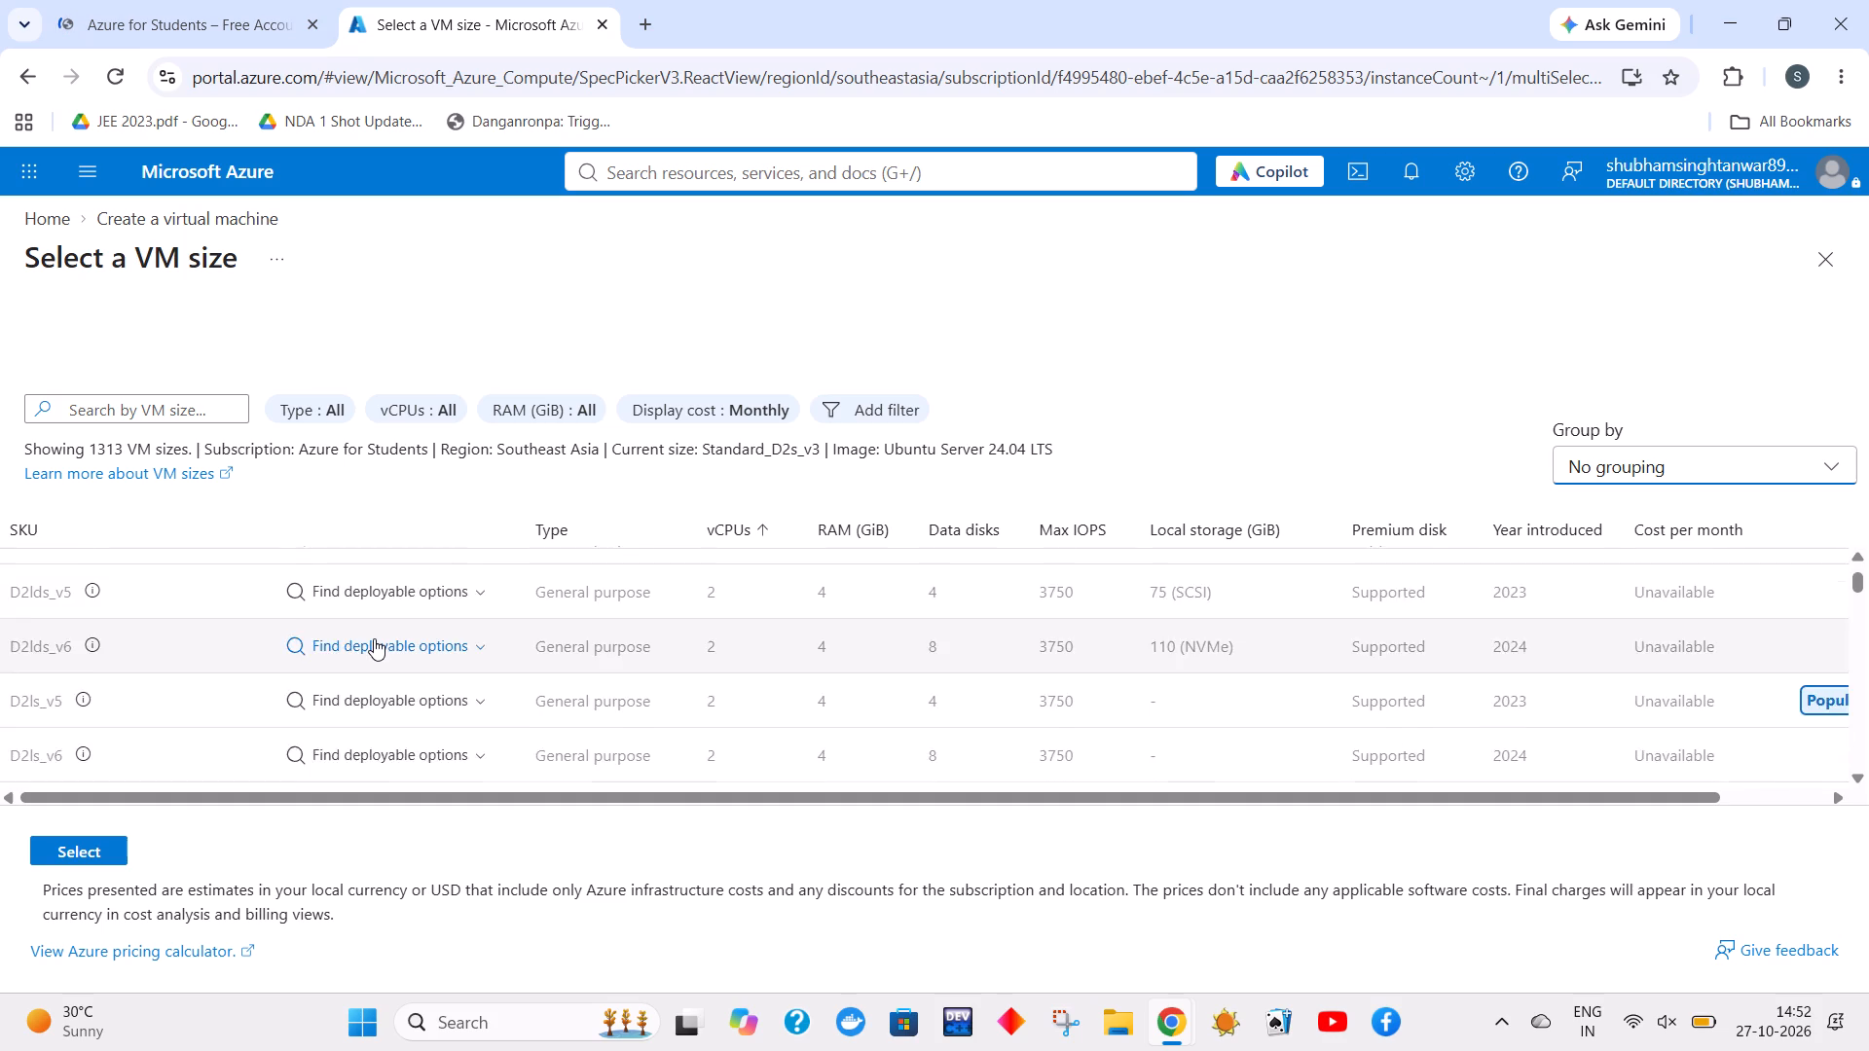
scroll(374, 638, "down", 4)
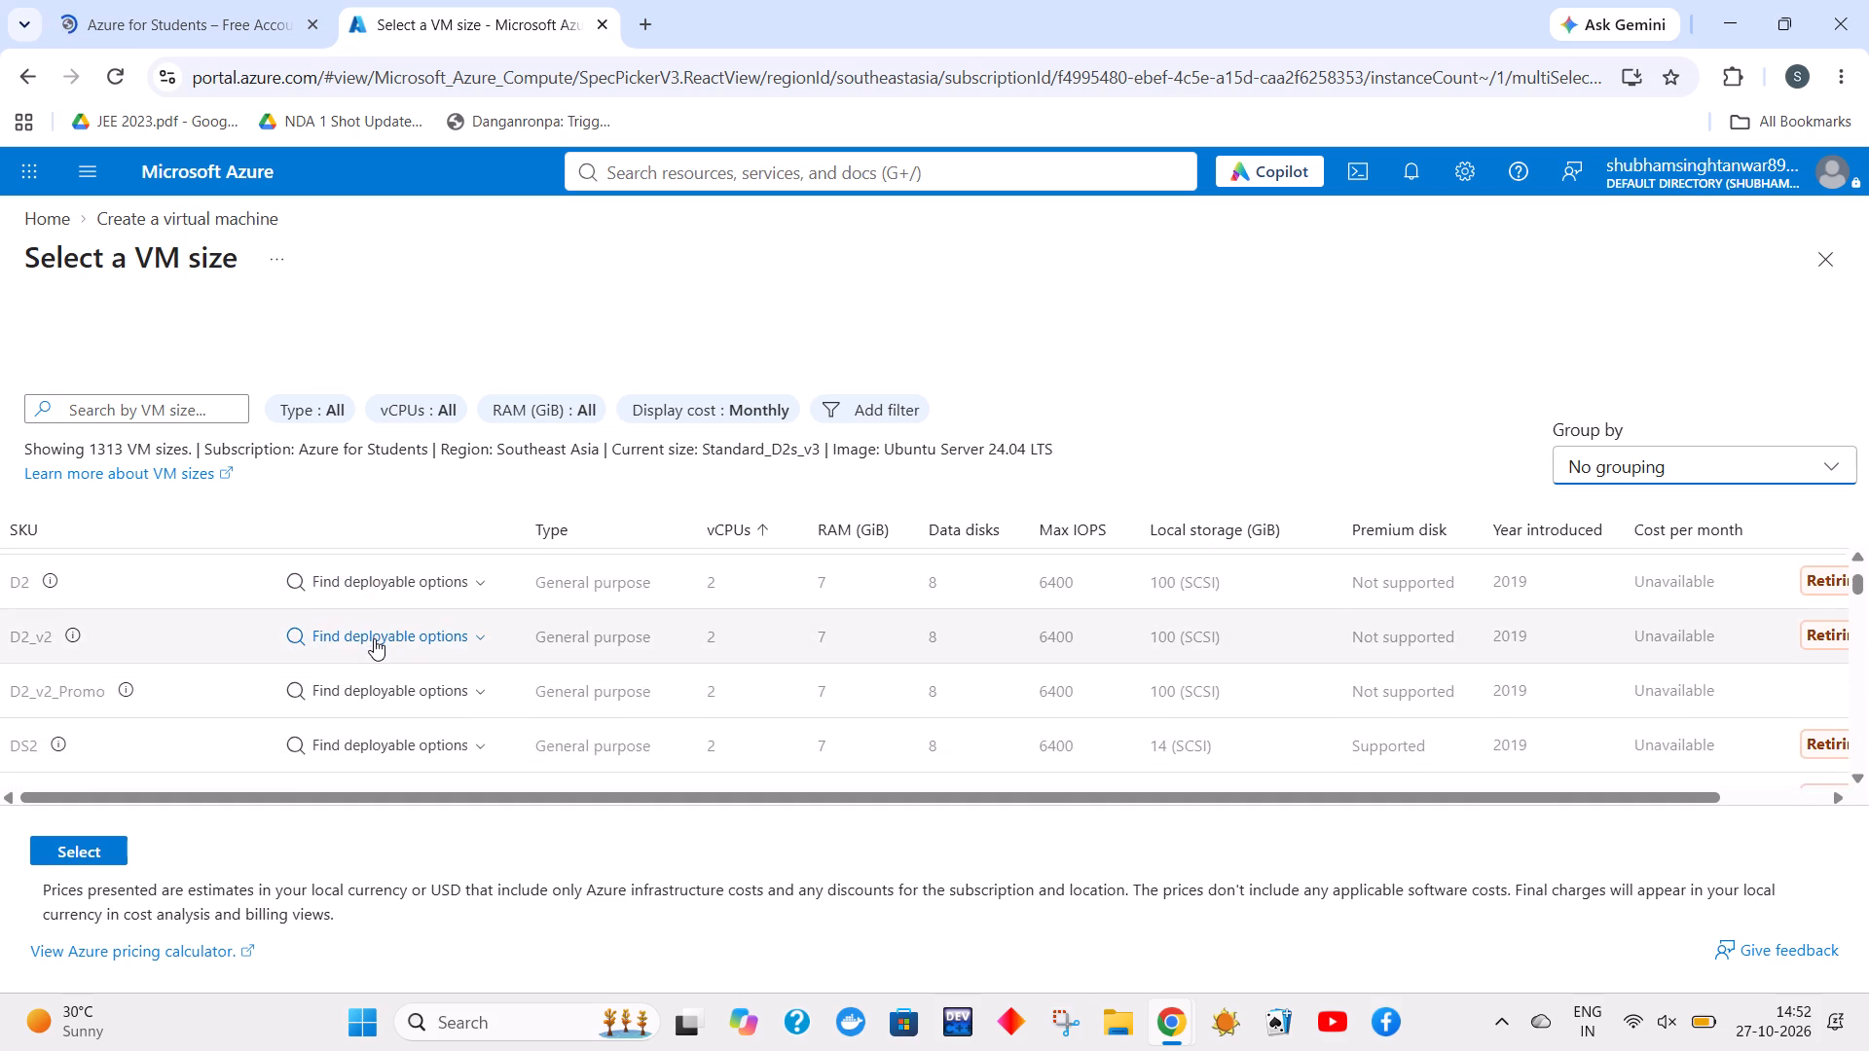
scroll(374, 638, "down", 3)
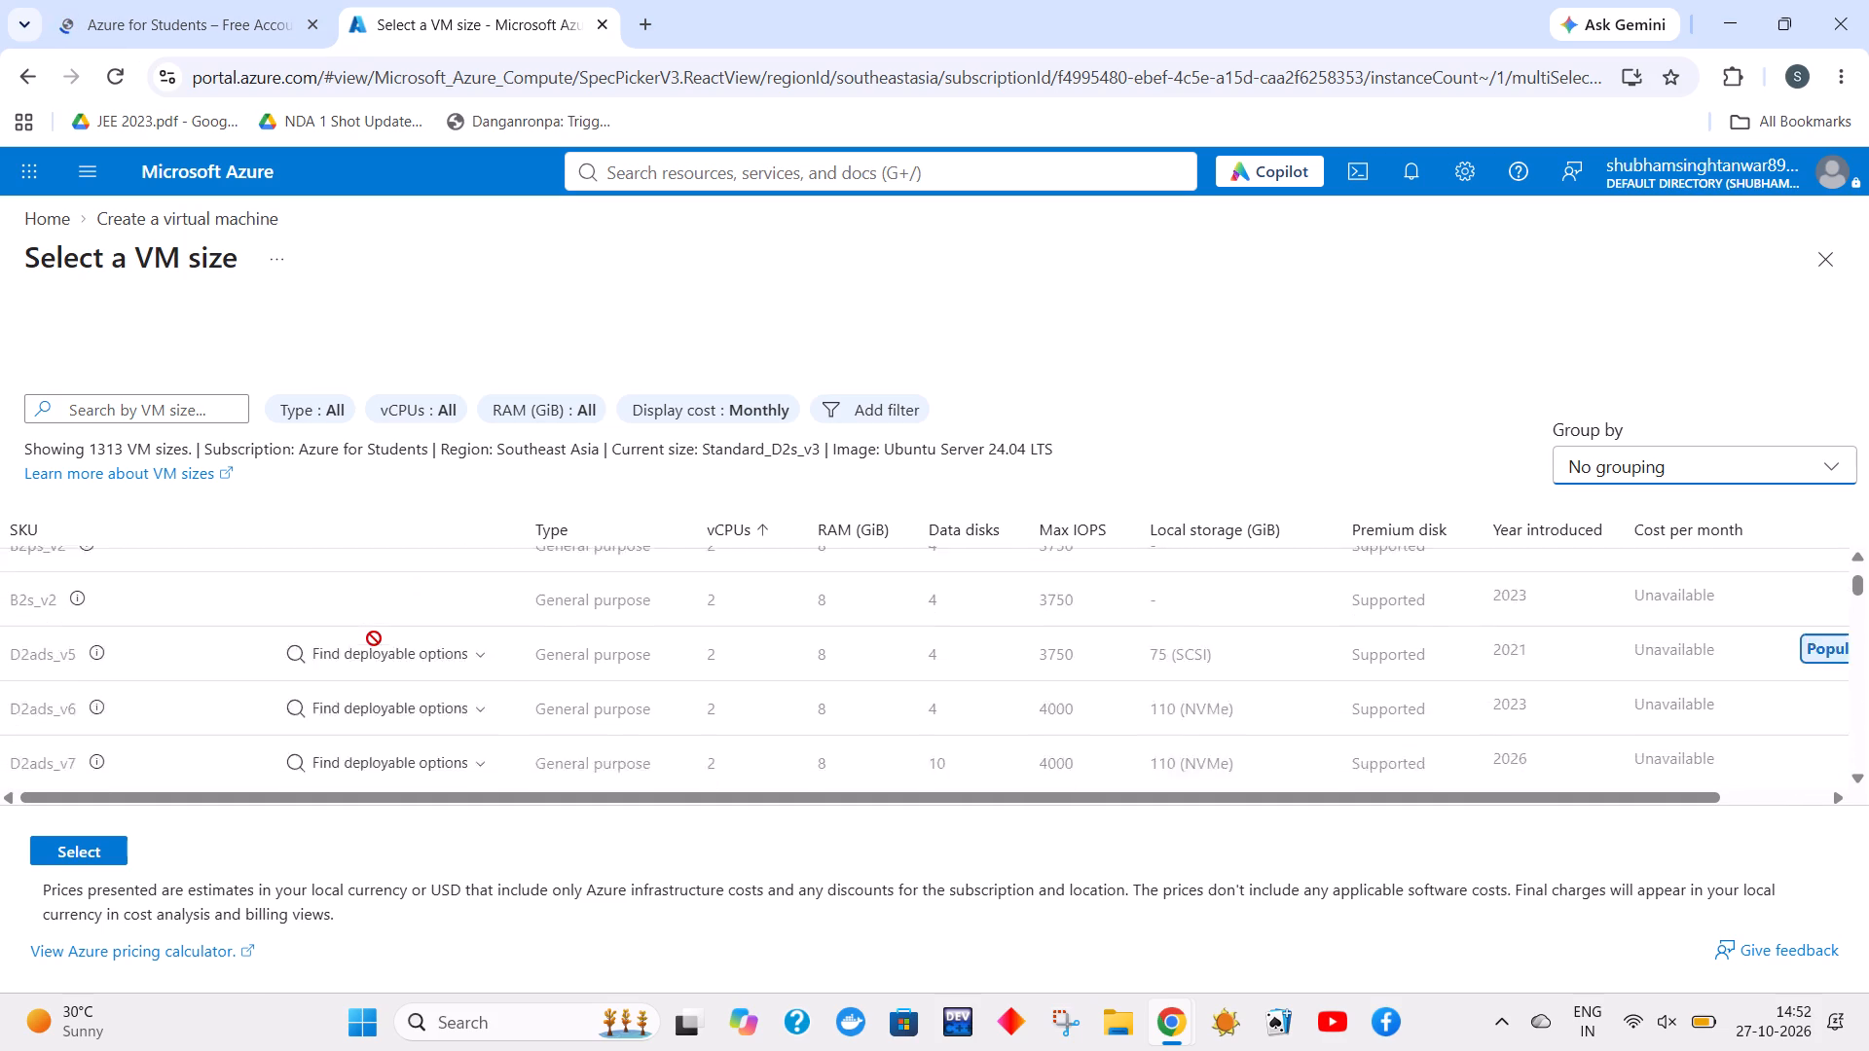
scroll(374, 638, "down", 6)
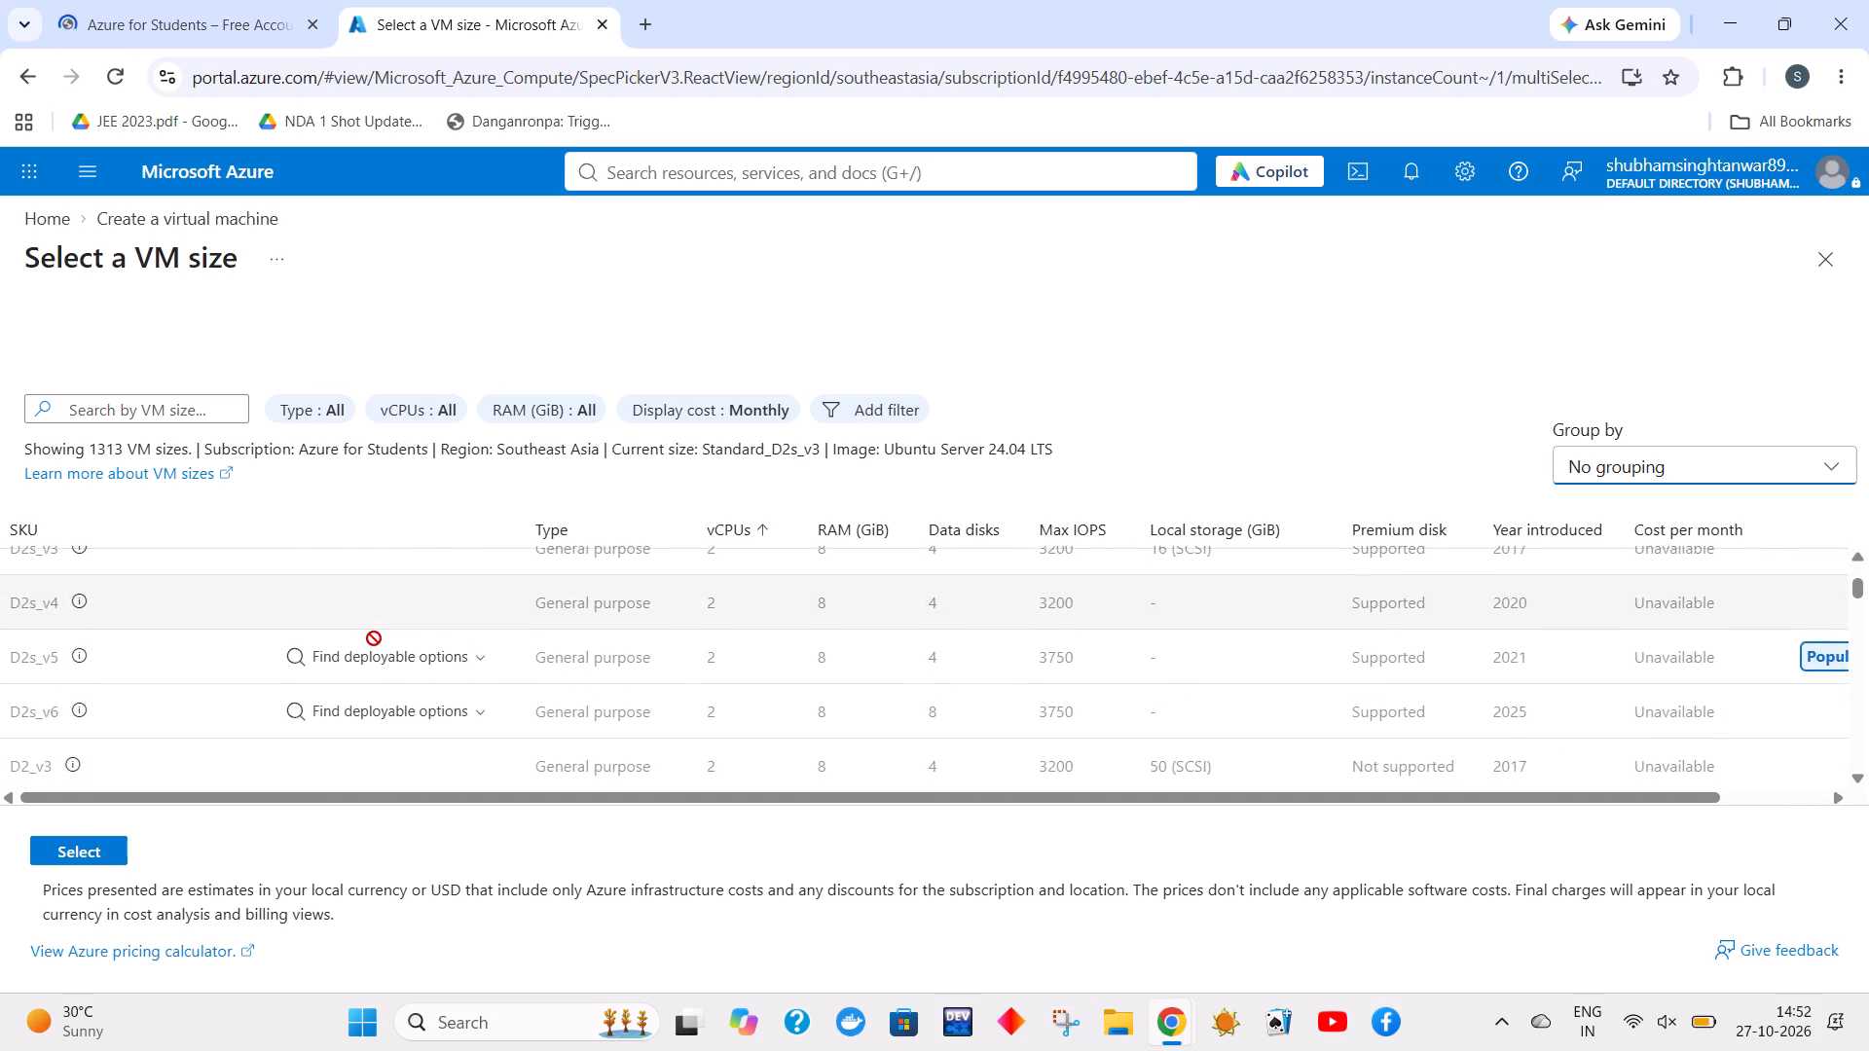
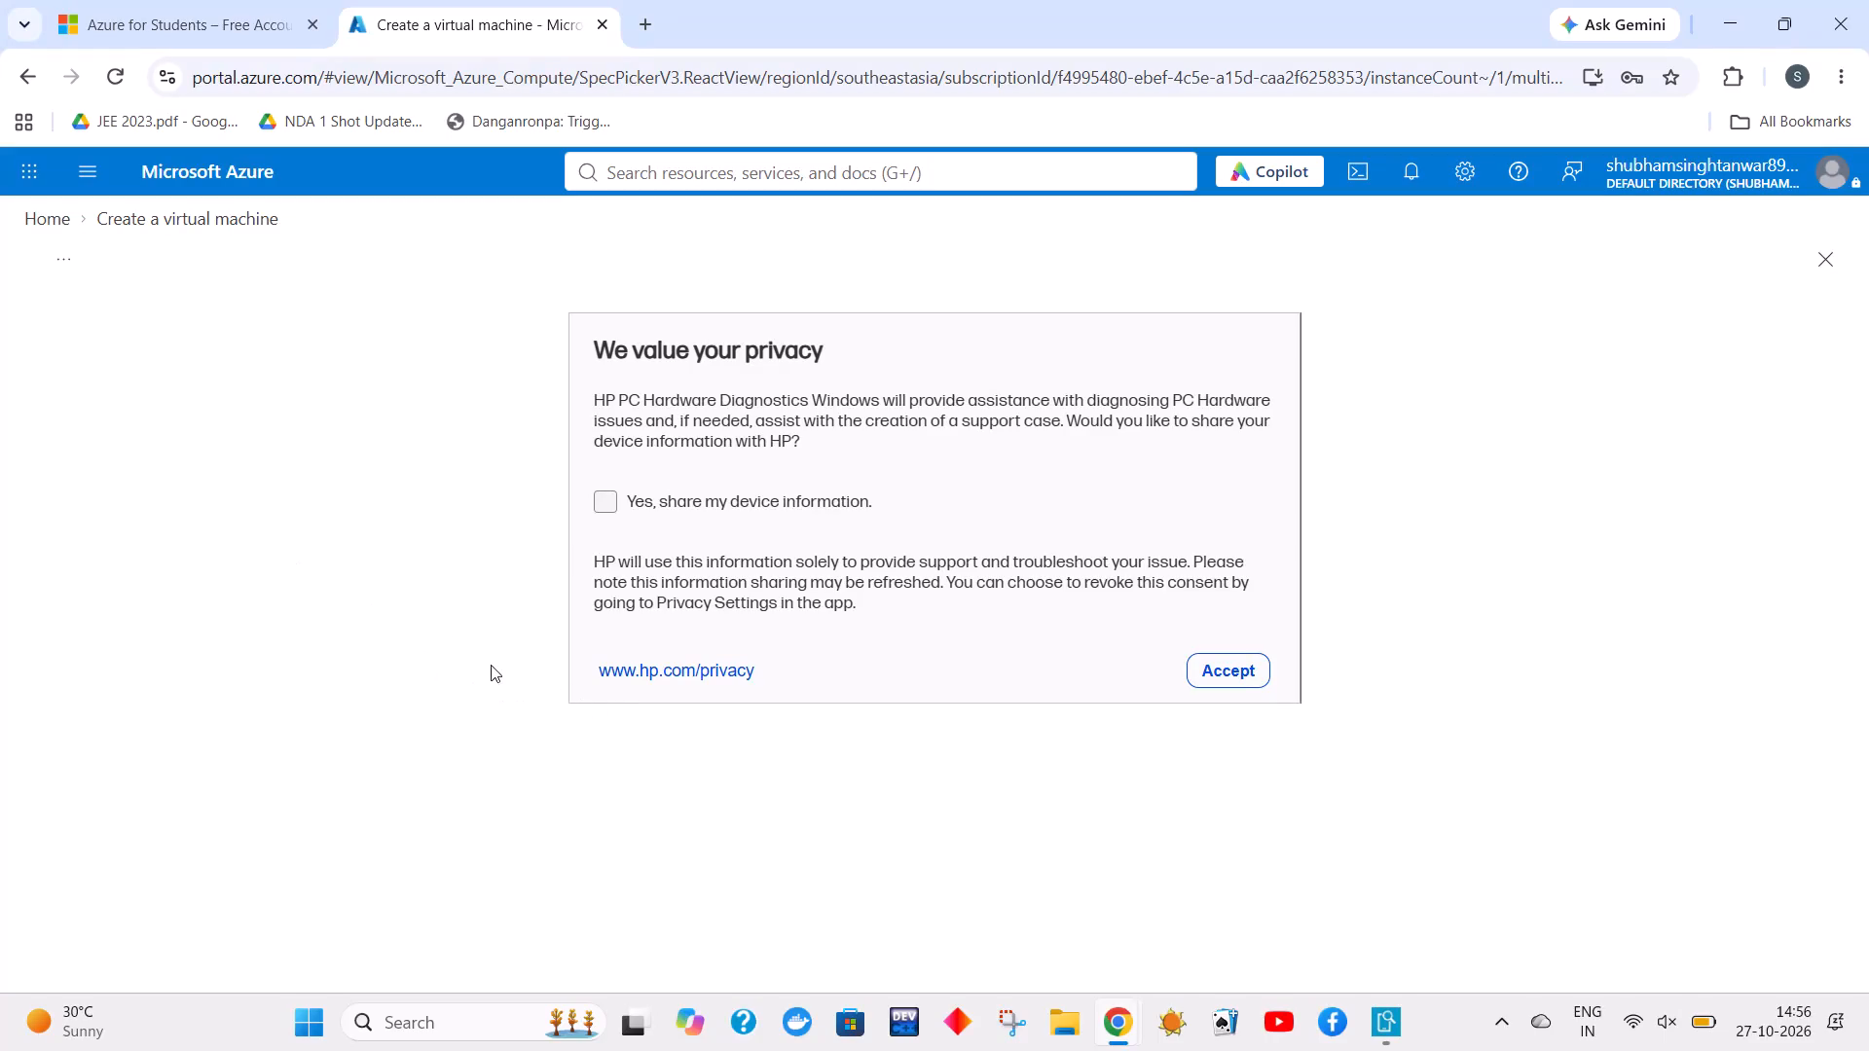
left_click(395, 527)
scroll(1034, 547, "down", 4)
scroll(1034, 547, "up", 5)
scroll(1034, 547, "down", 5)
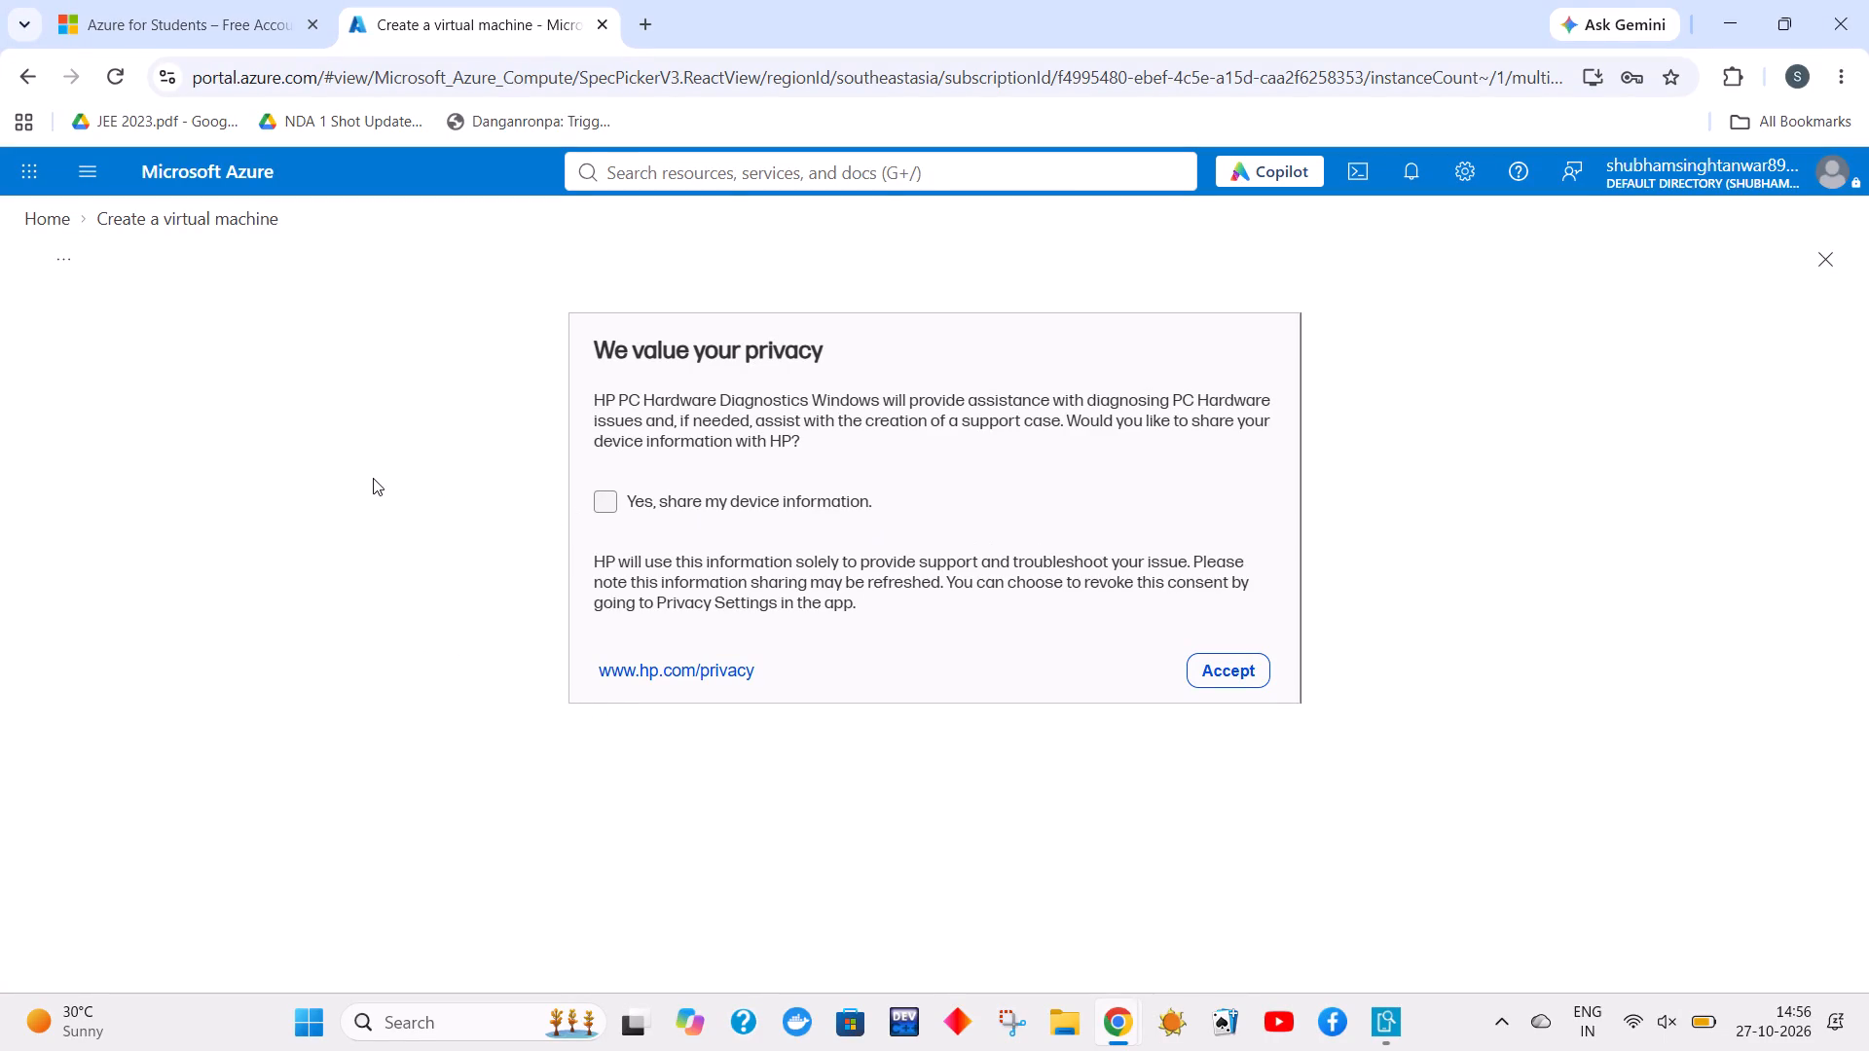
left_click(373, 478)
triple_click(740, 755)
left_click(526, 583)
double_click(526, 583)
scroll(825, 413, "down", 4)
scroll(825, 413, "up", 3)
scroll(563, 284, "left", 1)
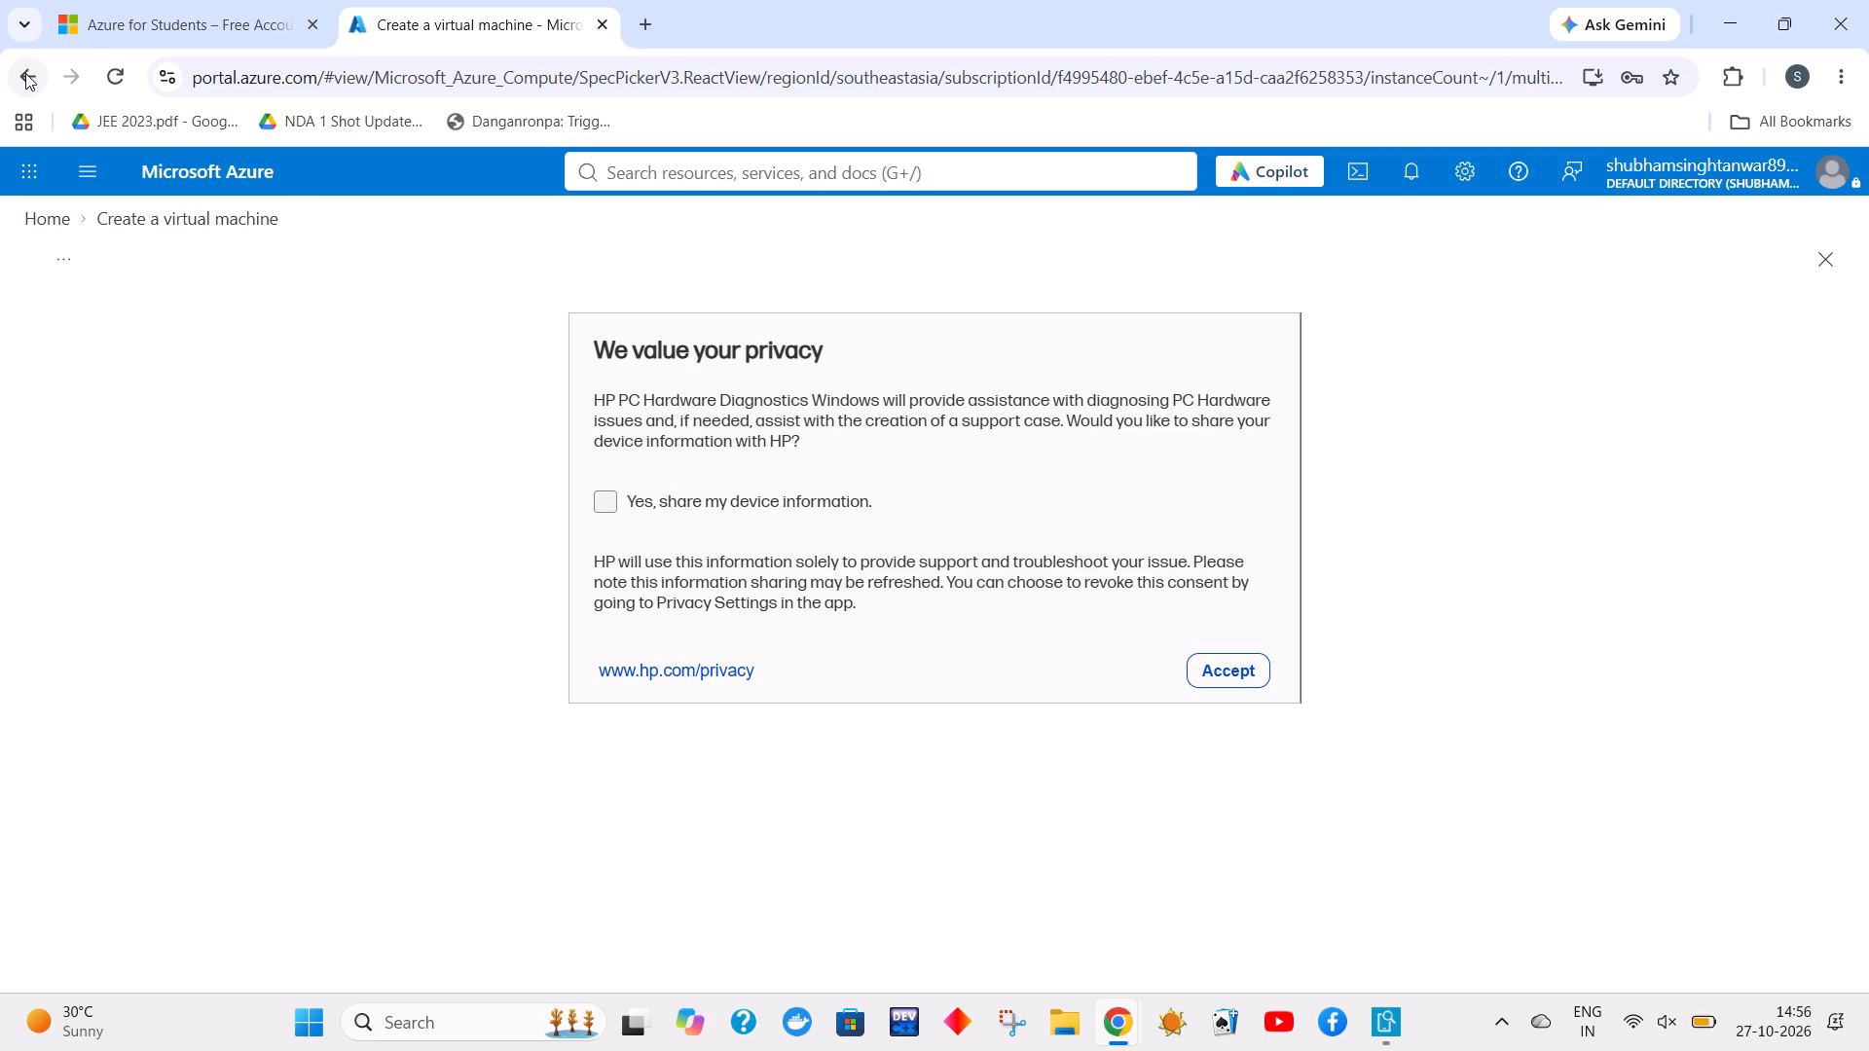
Leave the VM size selection and return to the Create a virtual machine form.
left_click(25, 73)
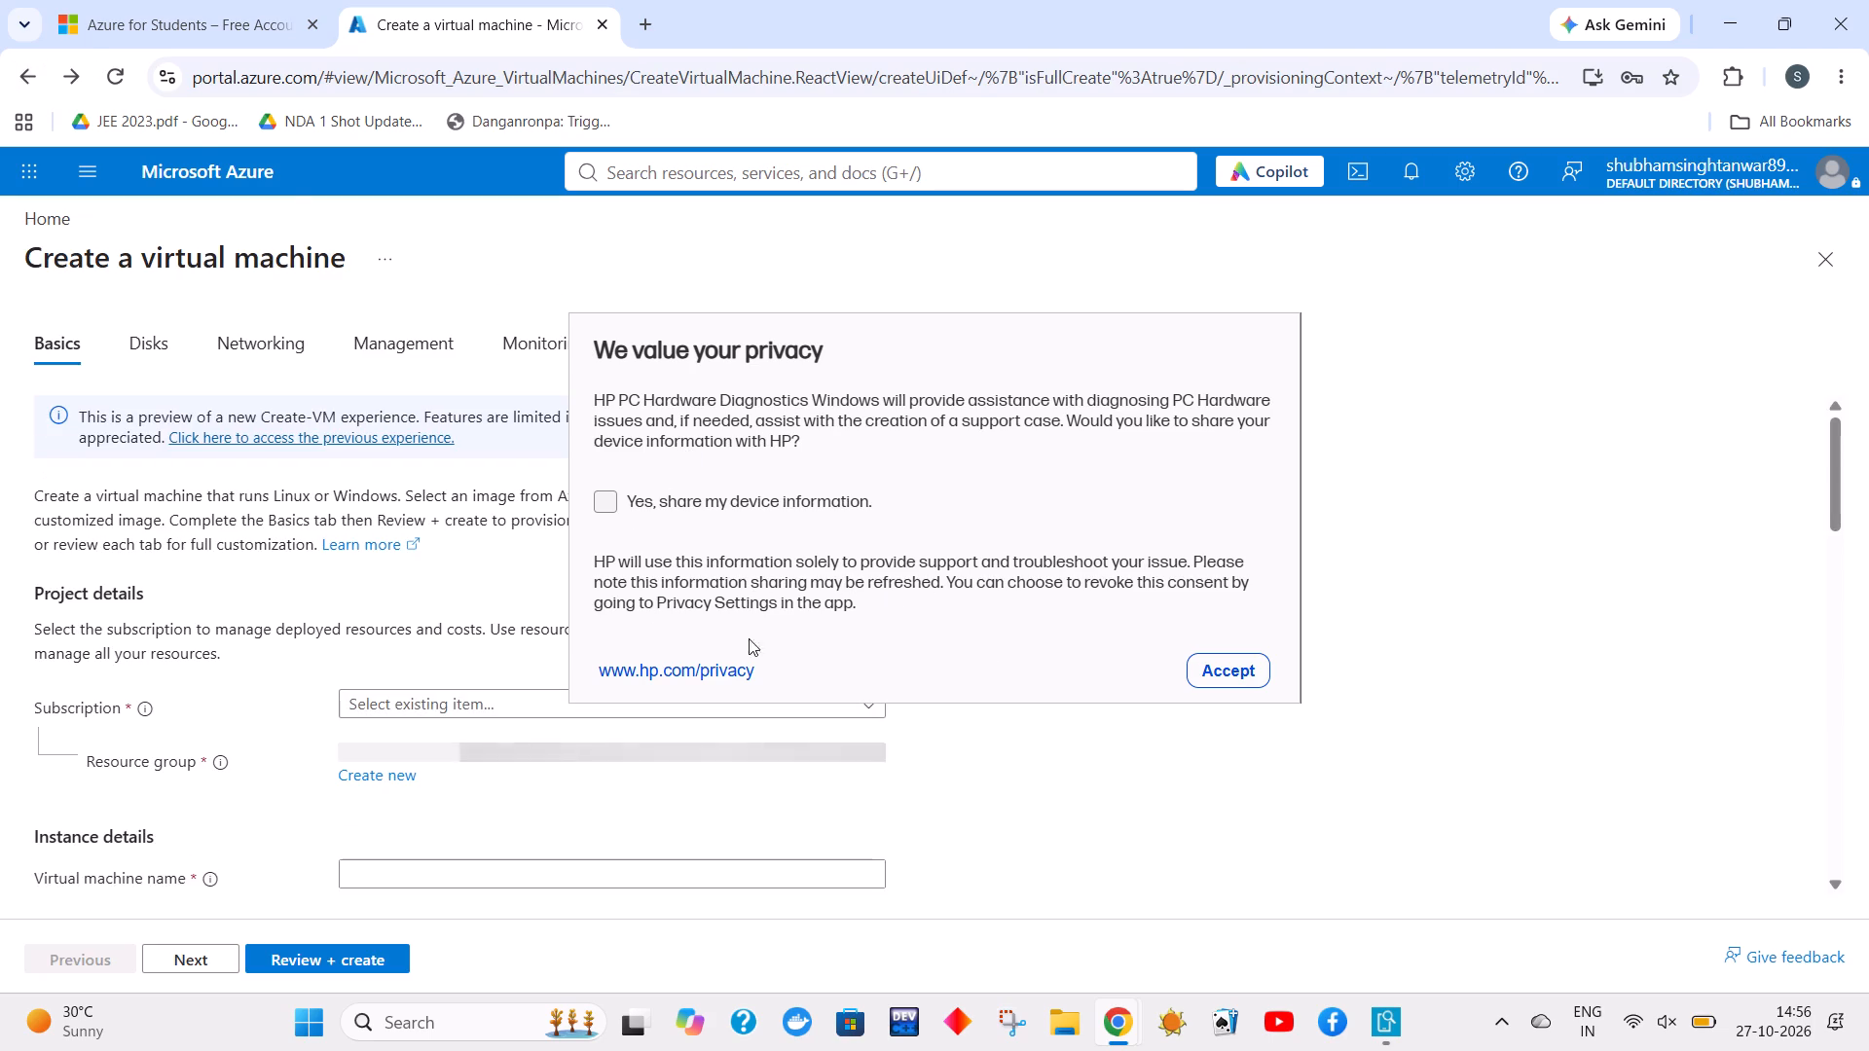
Dismiss the HP privacy prompt without opting in to sharing device information.
left_click(715, 667)
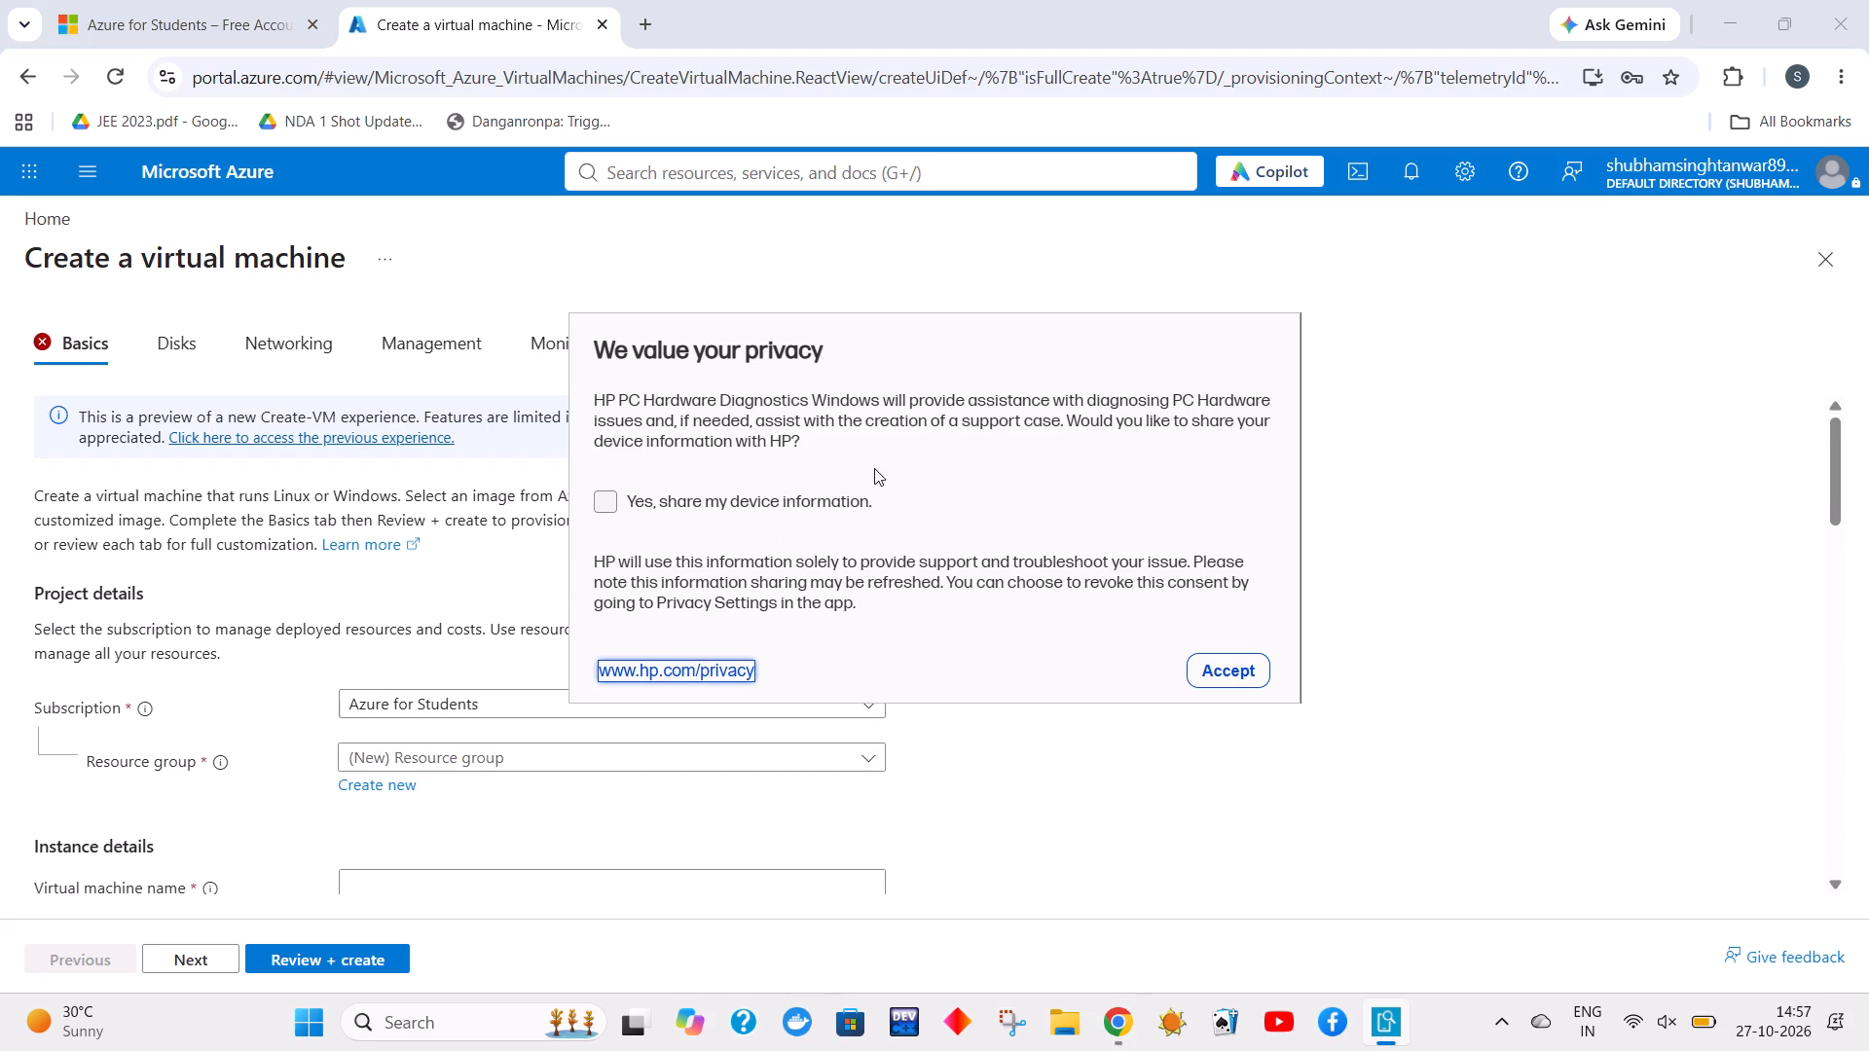
left_click(563, 271)
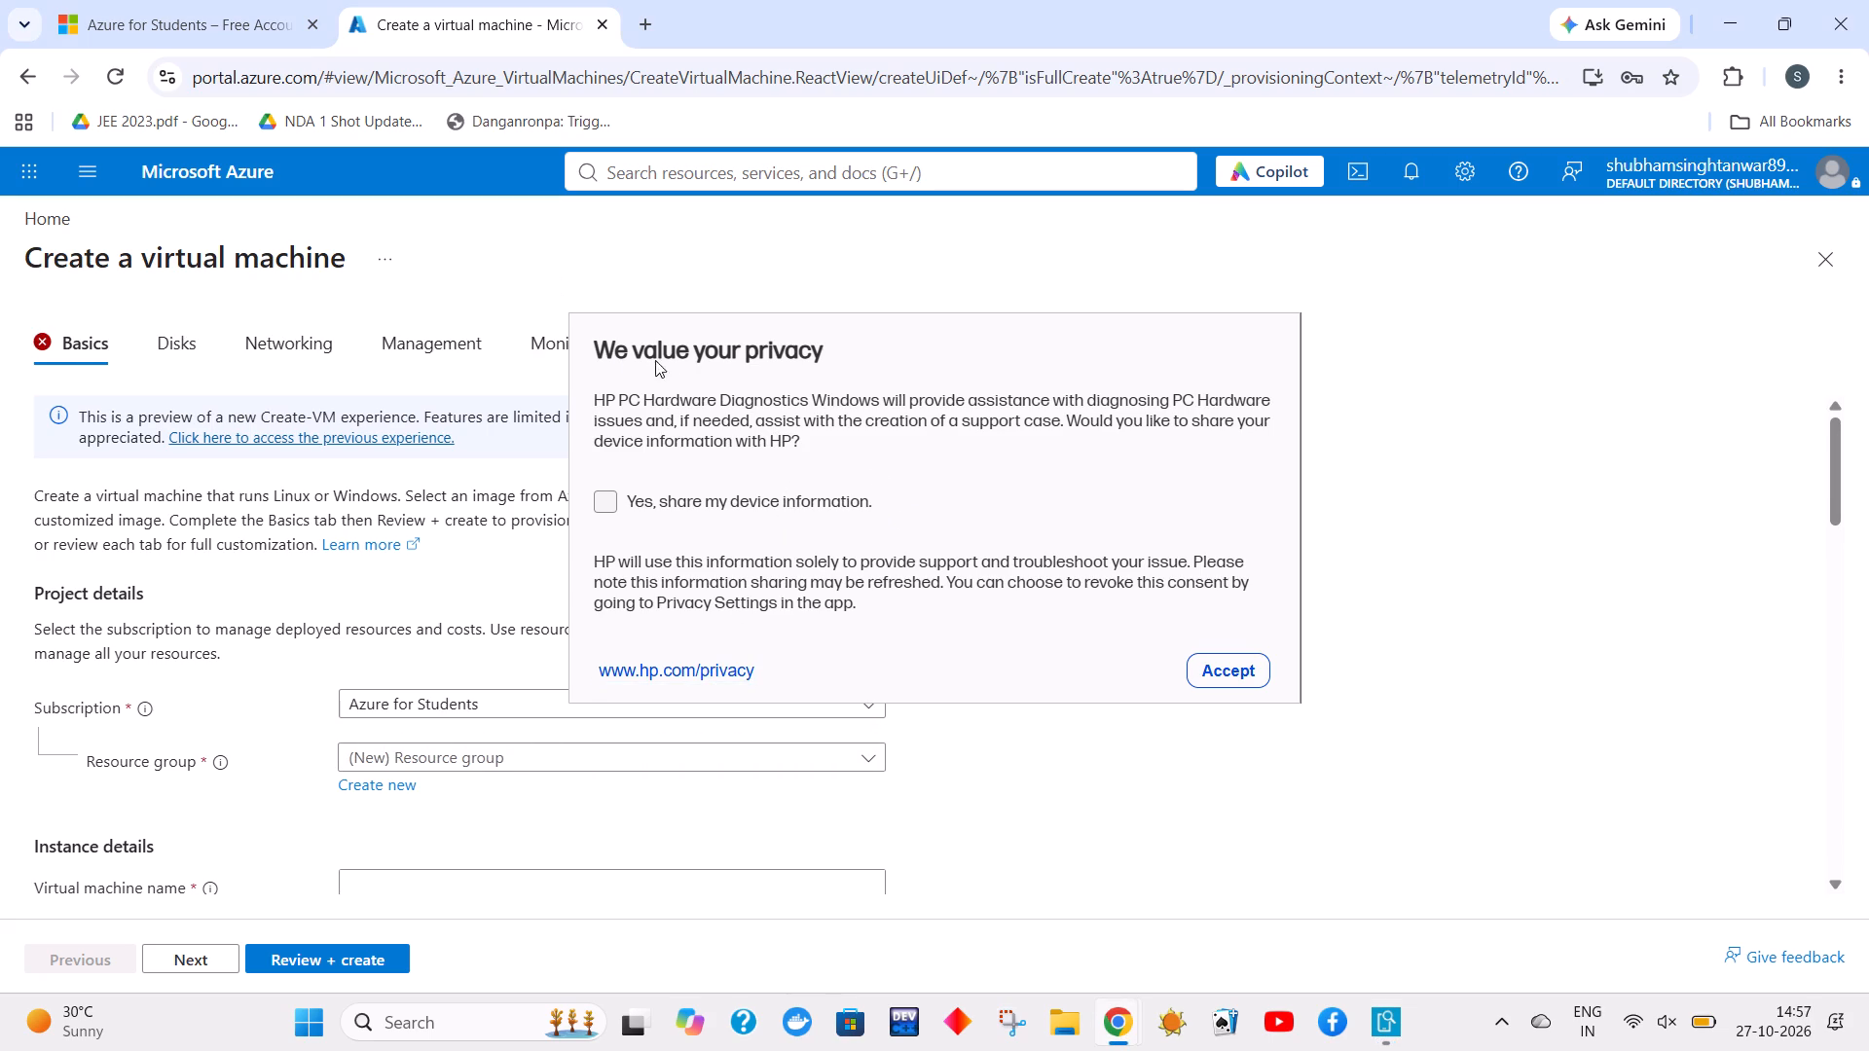
double_click(863, 237)
scroll(1219, 570, "down", 2)
scroll(1219, 570, "up", 3)
scroll(1219, 570, "down", 3)
scroll(1219, 570, "up", 2)
scroll(1219, 570, "down", 2)
left_click(1224, 661)
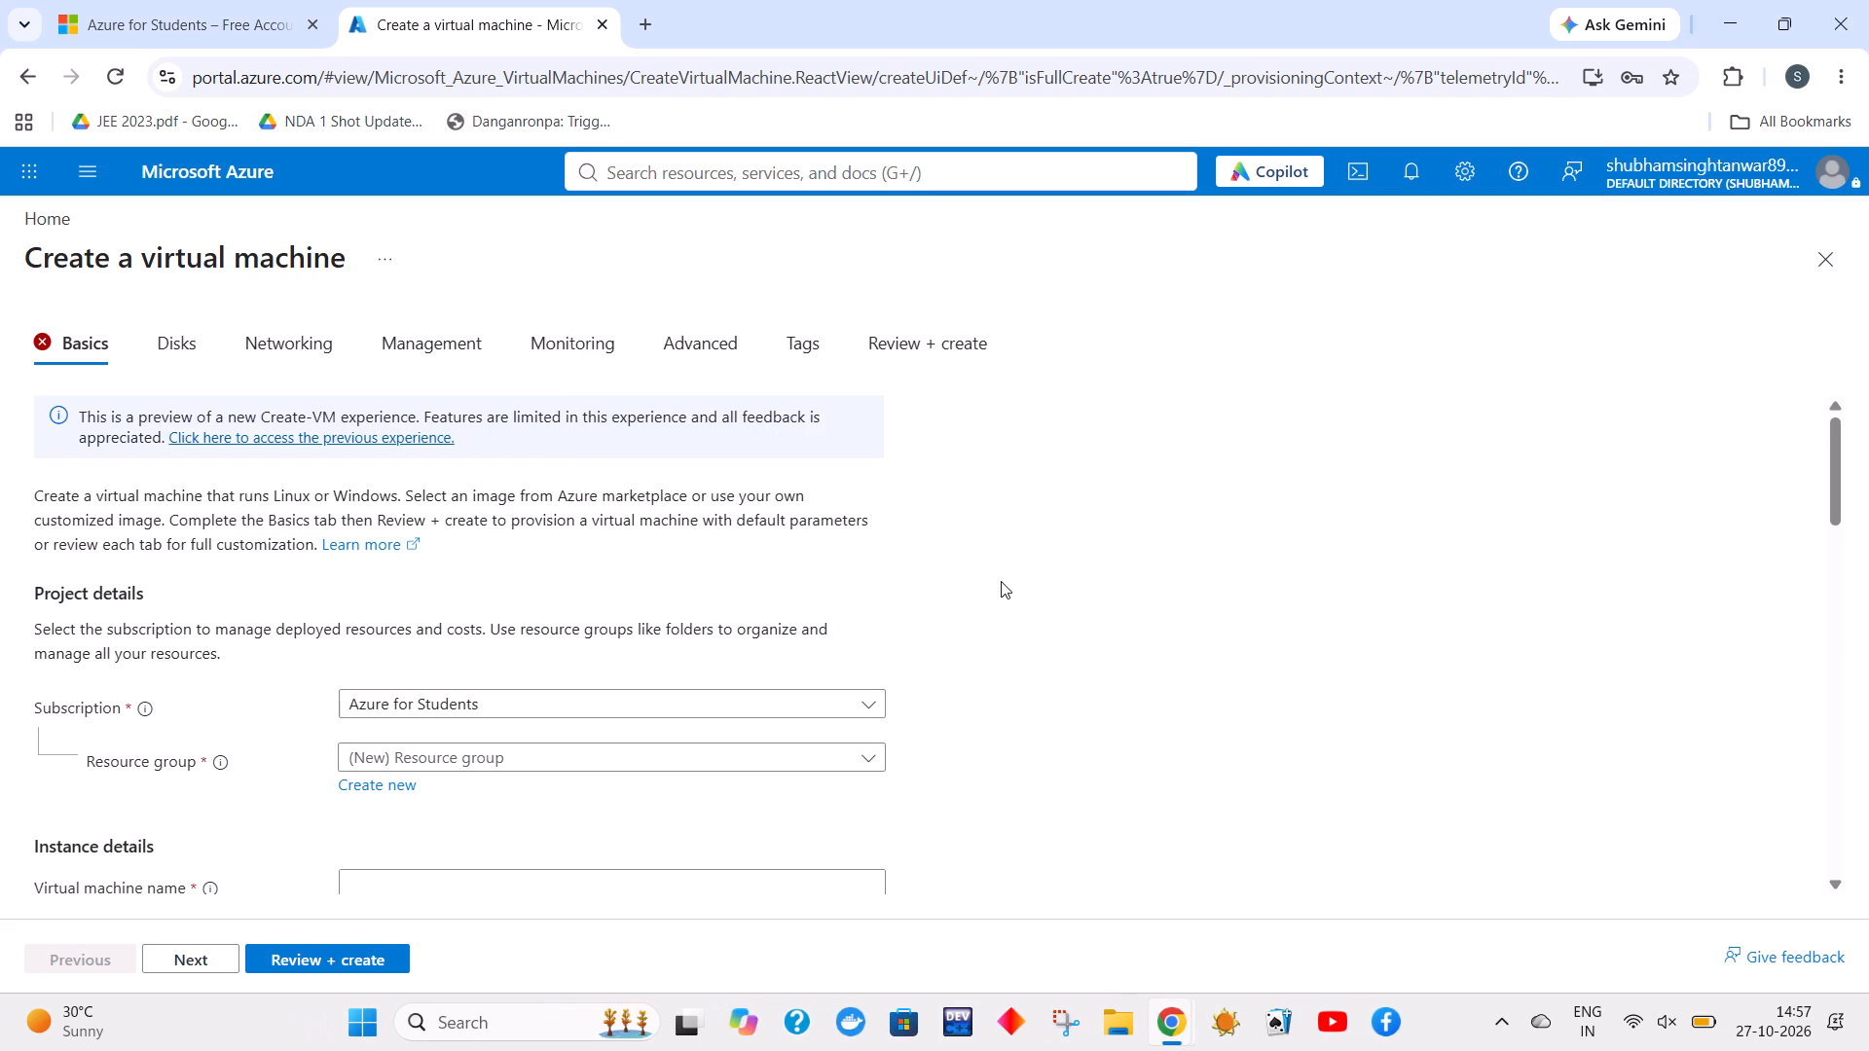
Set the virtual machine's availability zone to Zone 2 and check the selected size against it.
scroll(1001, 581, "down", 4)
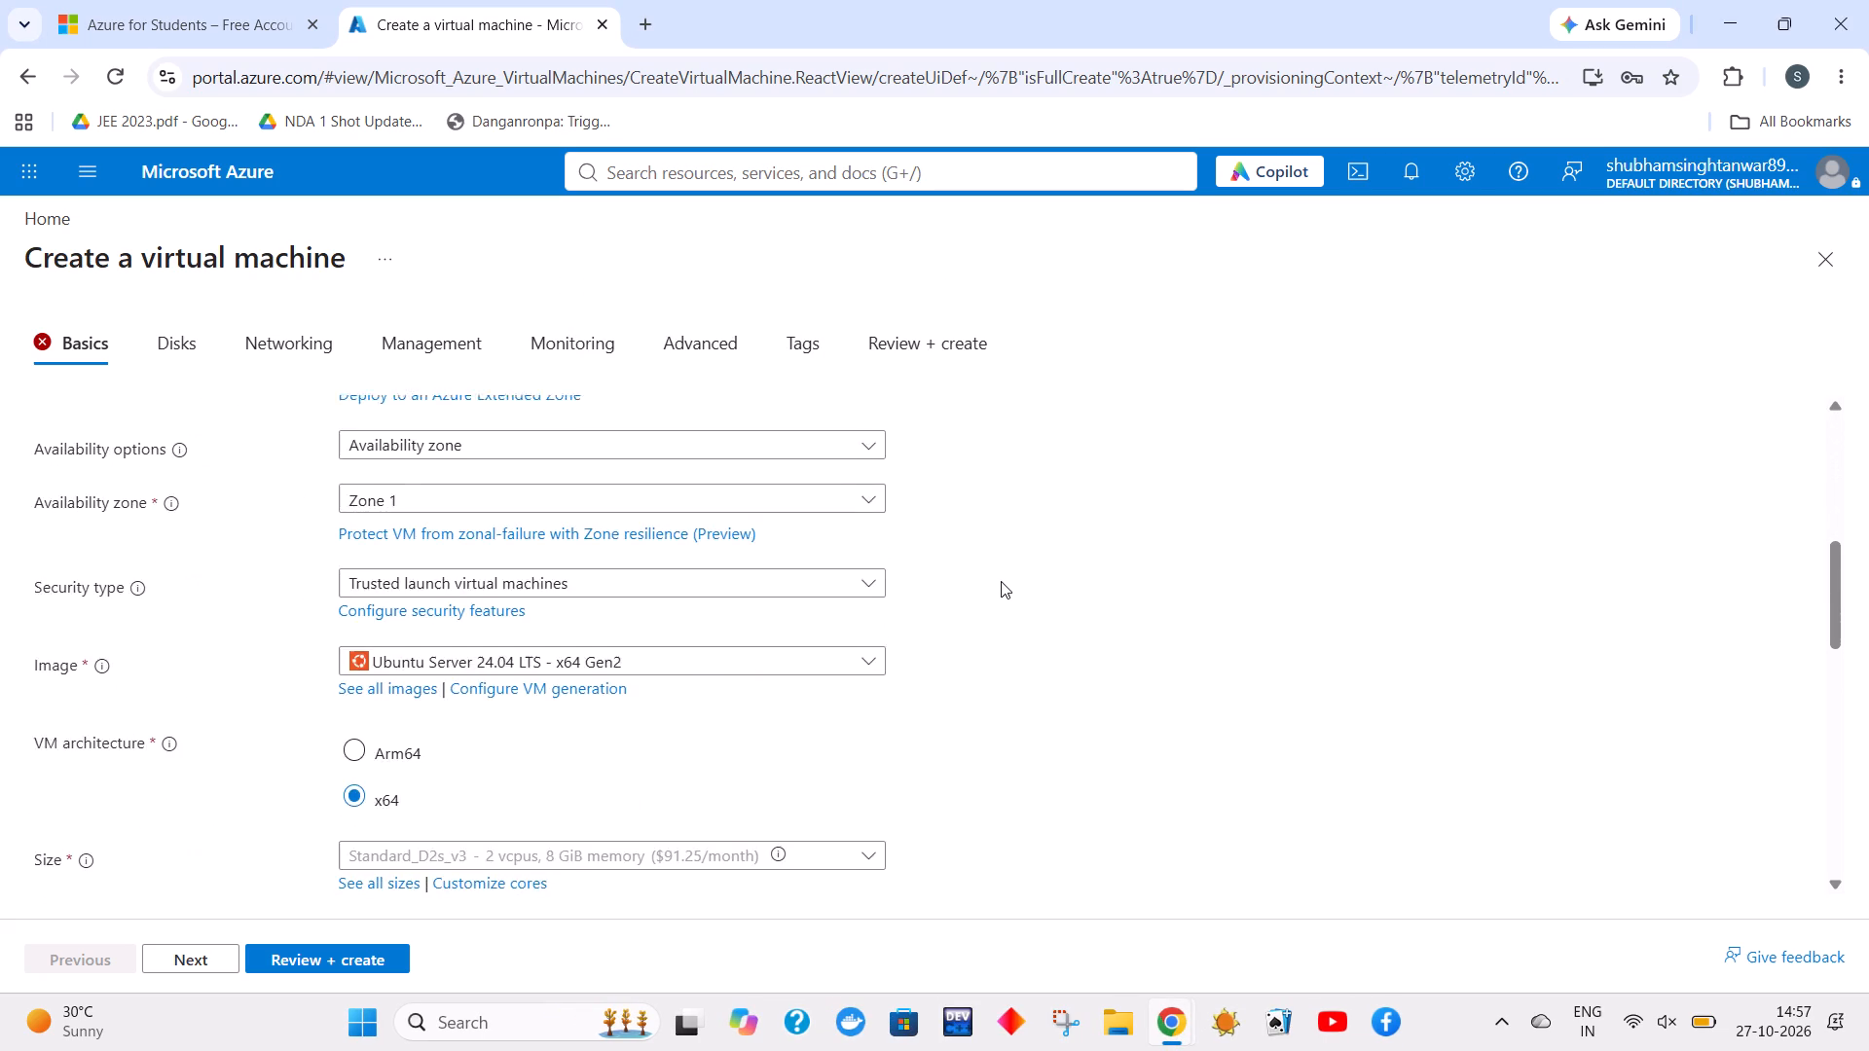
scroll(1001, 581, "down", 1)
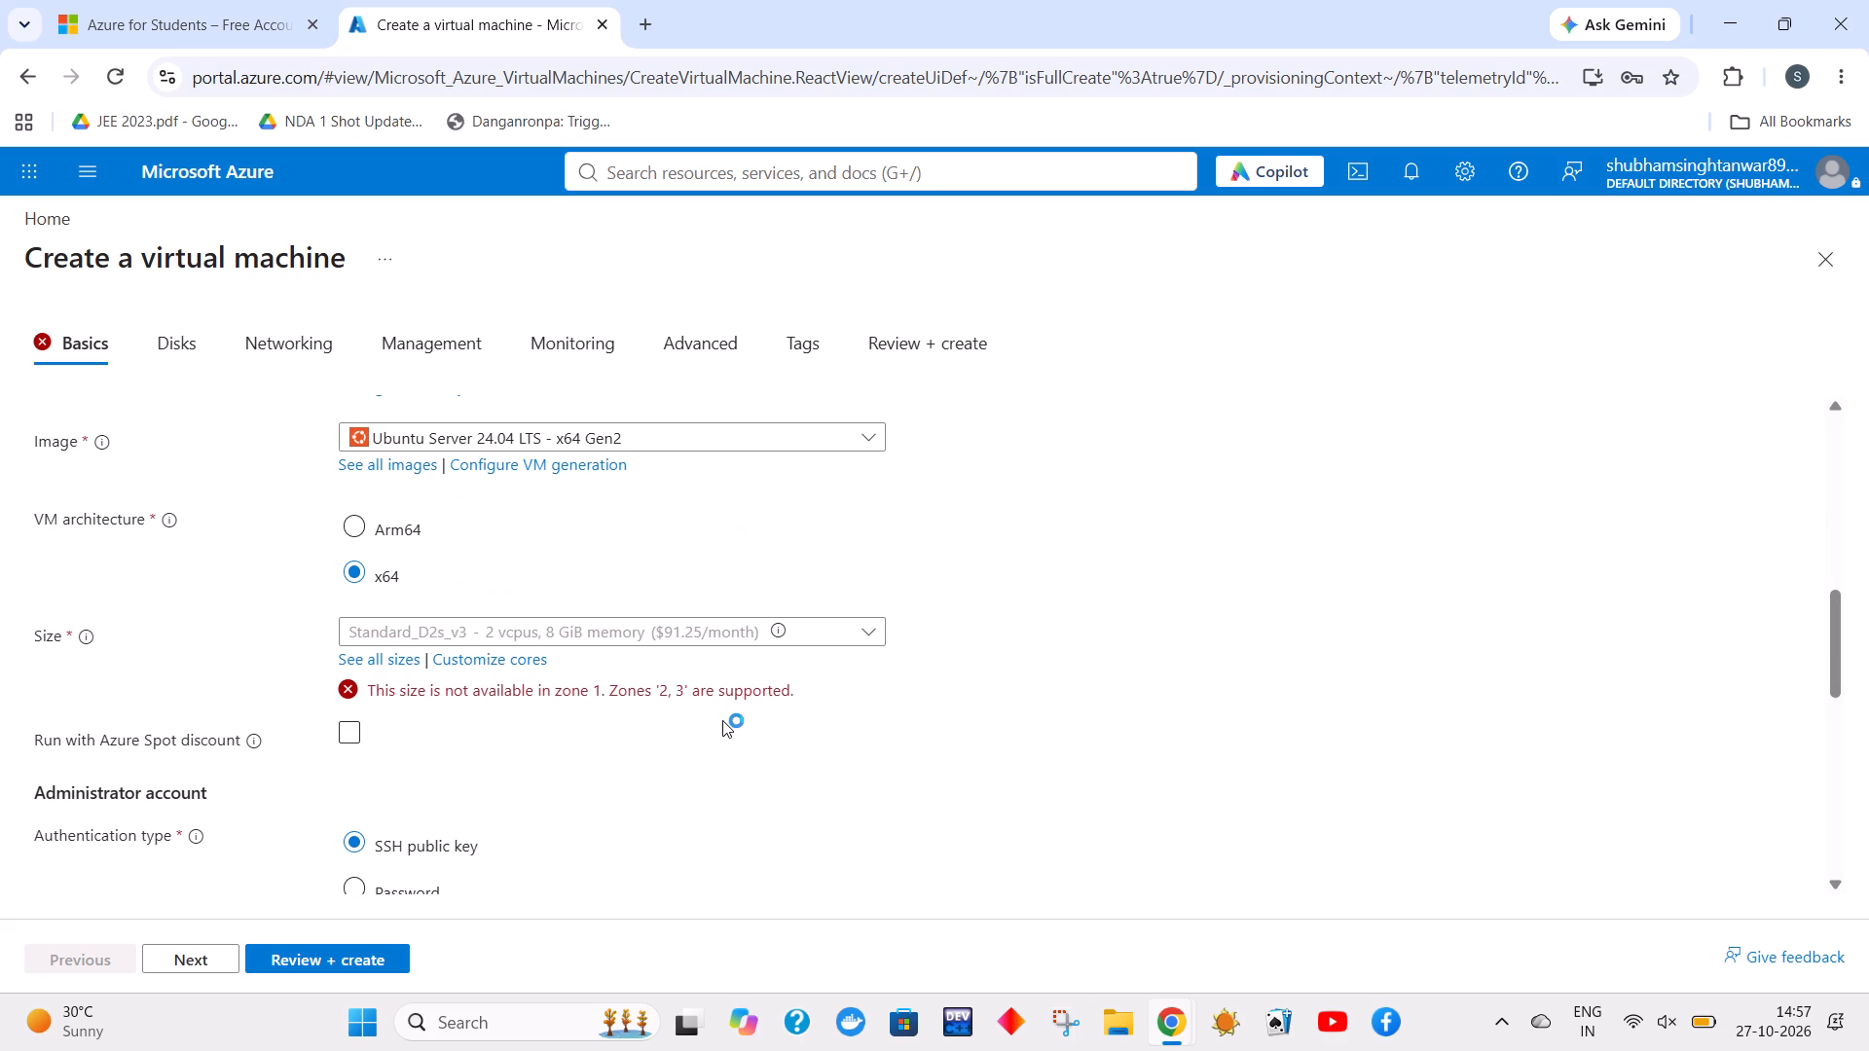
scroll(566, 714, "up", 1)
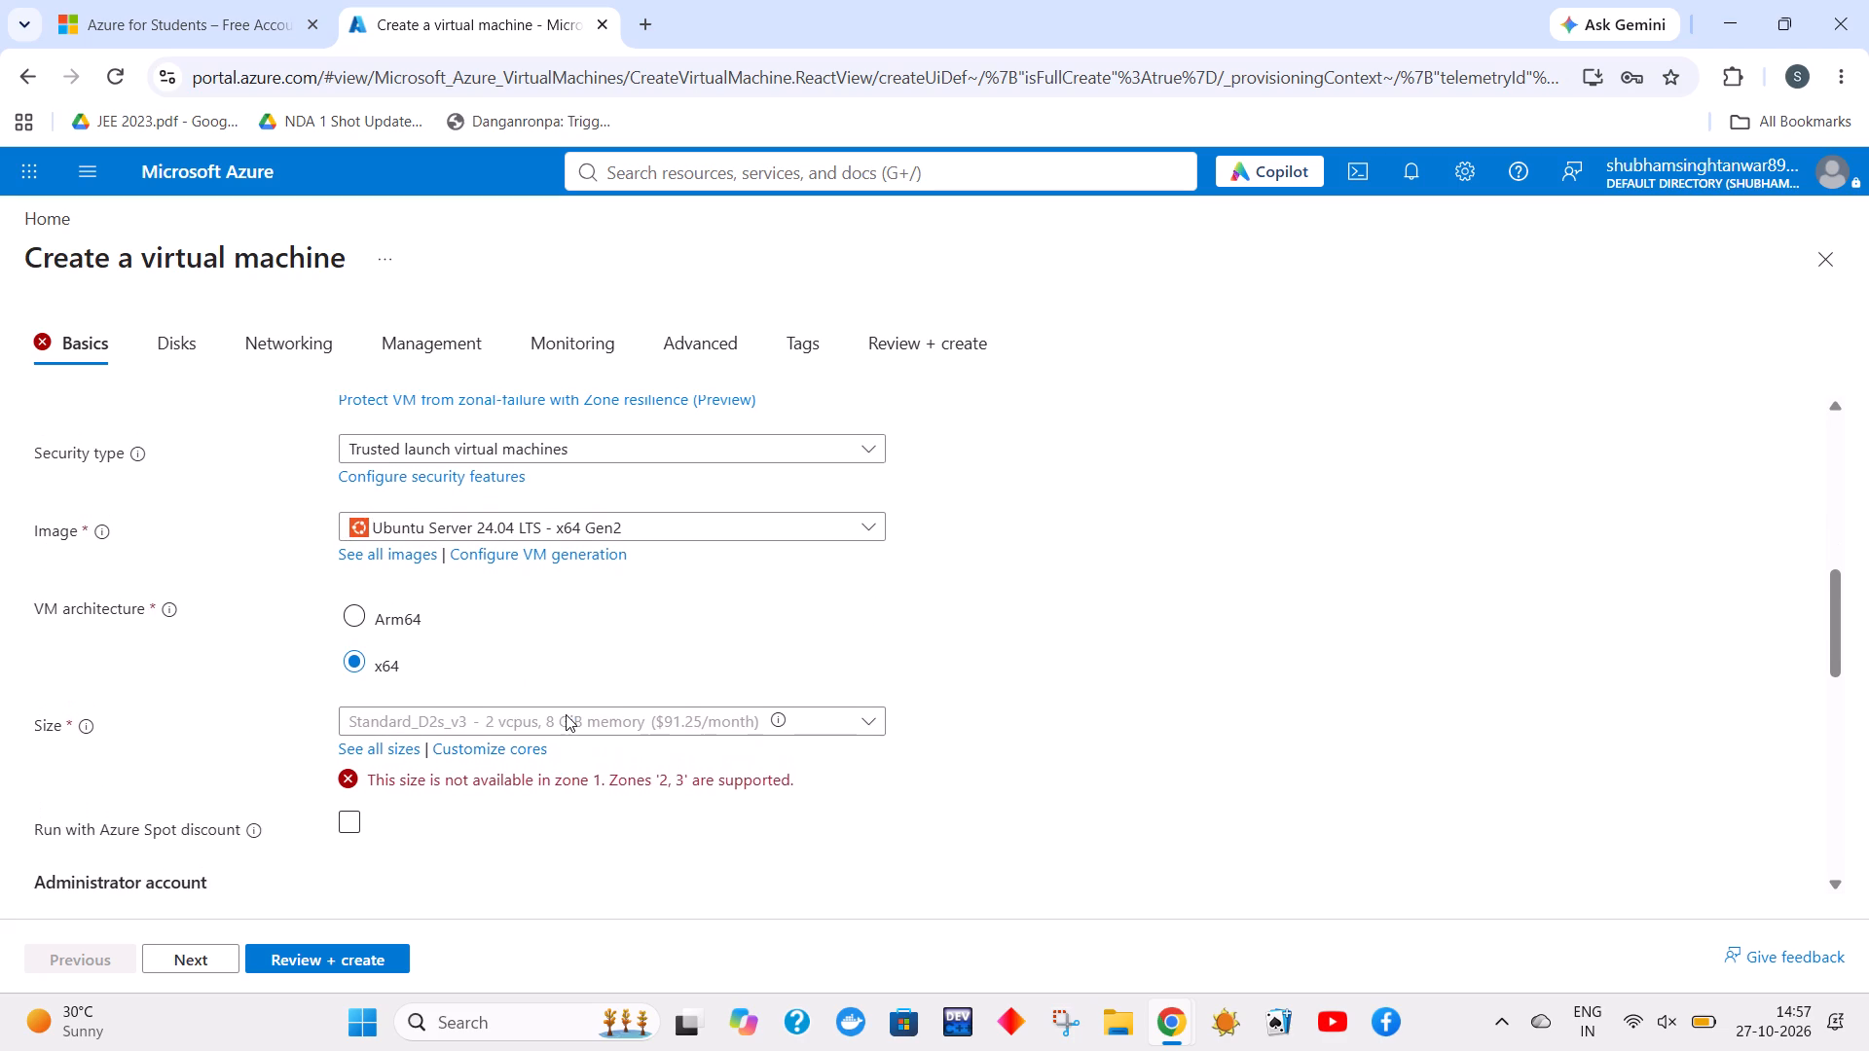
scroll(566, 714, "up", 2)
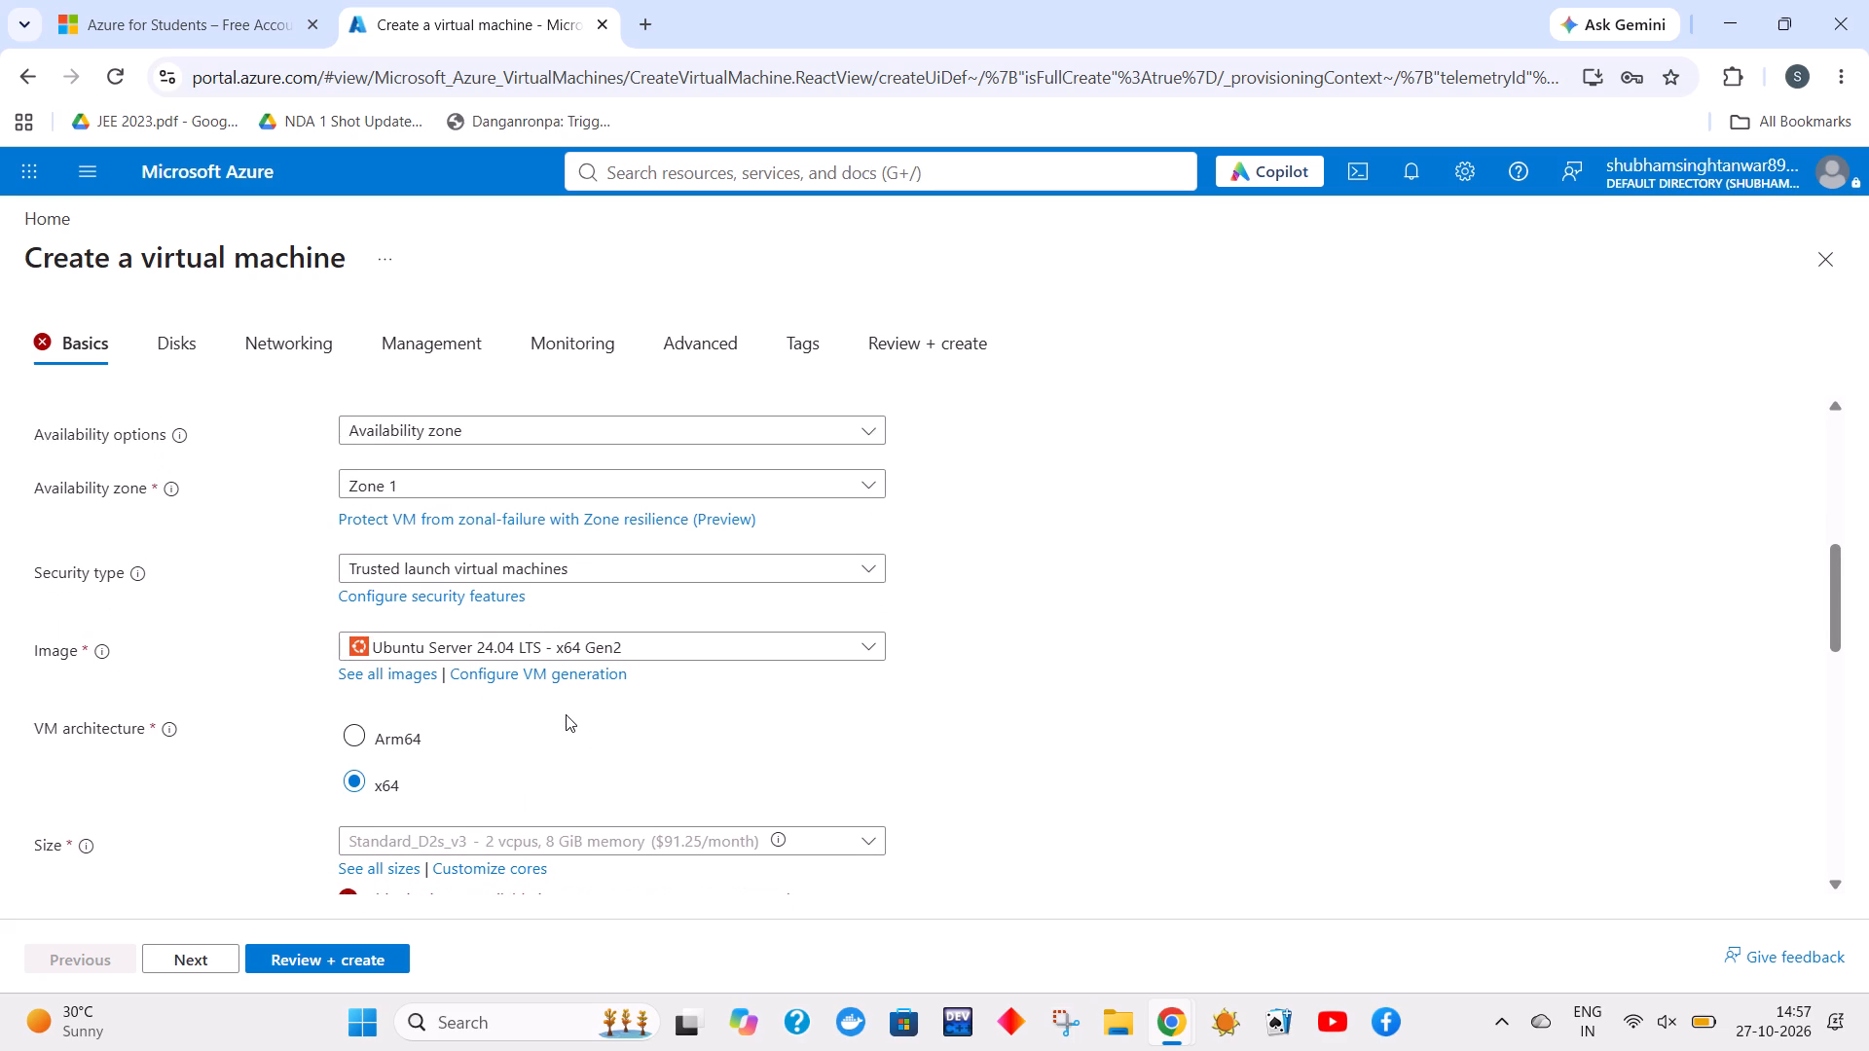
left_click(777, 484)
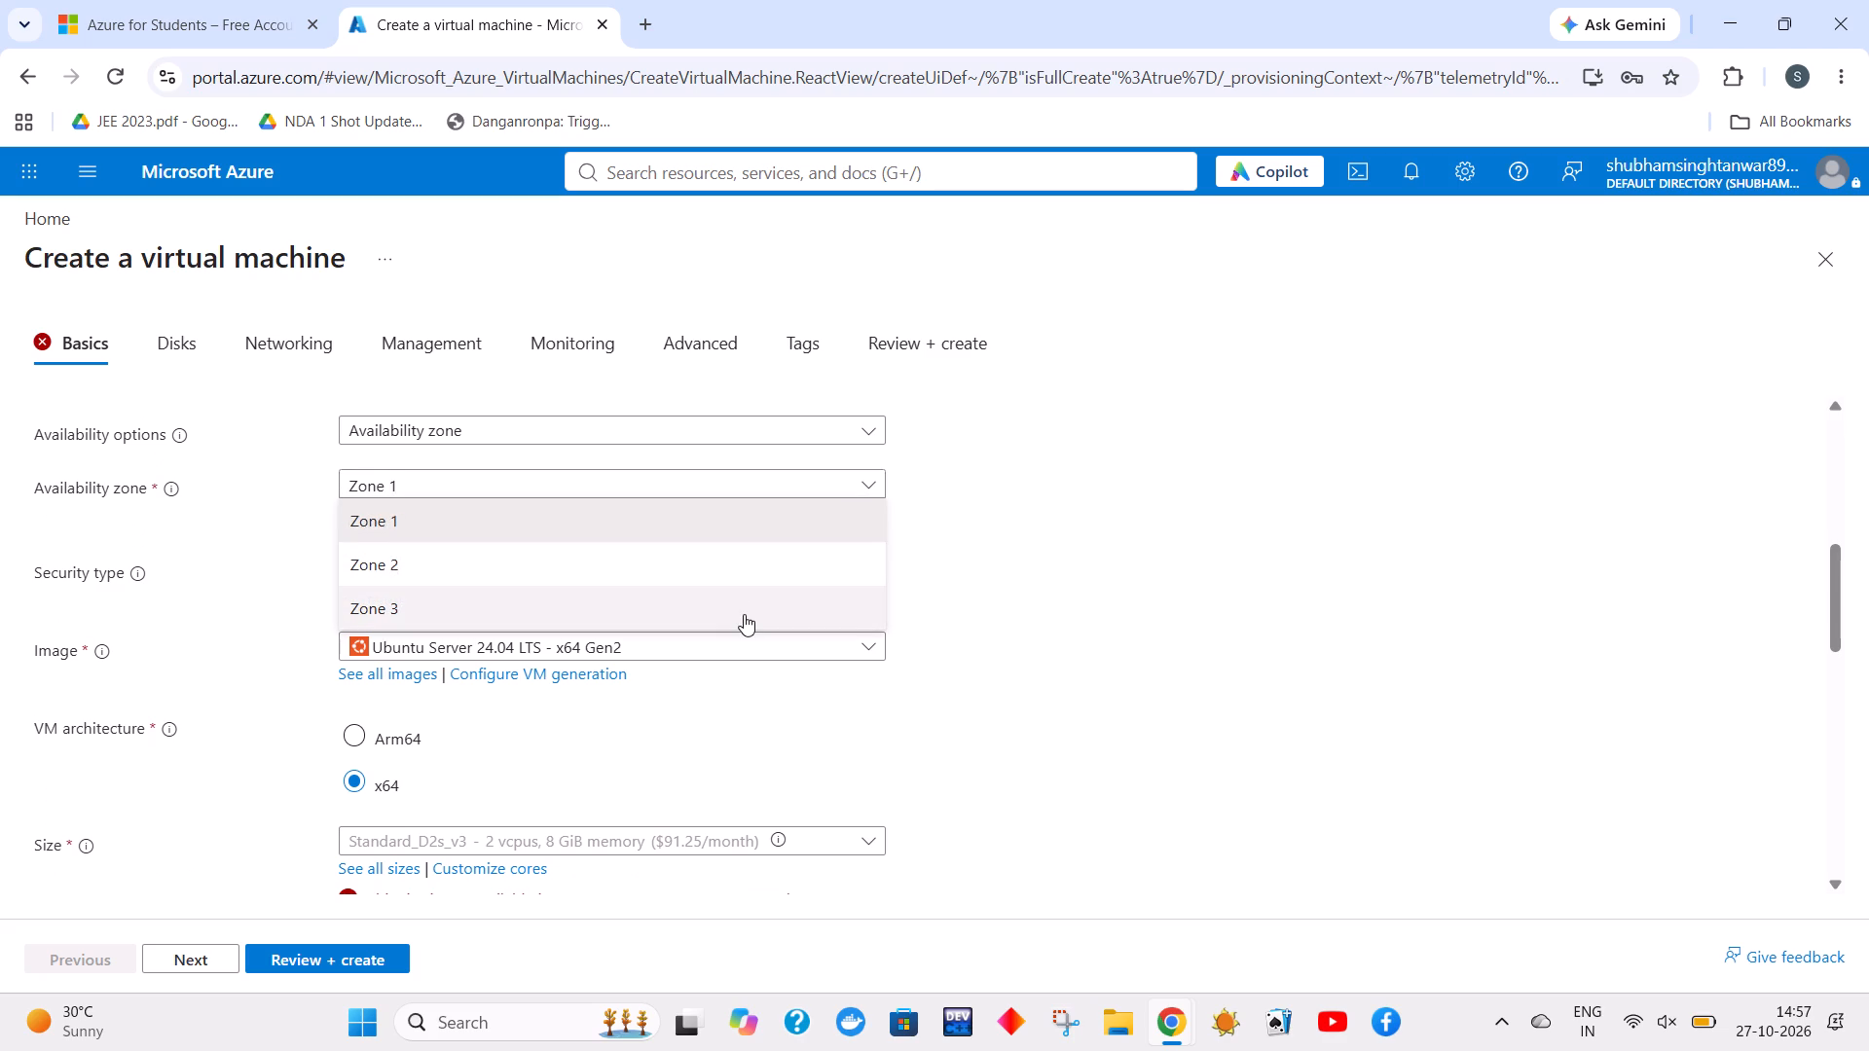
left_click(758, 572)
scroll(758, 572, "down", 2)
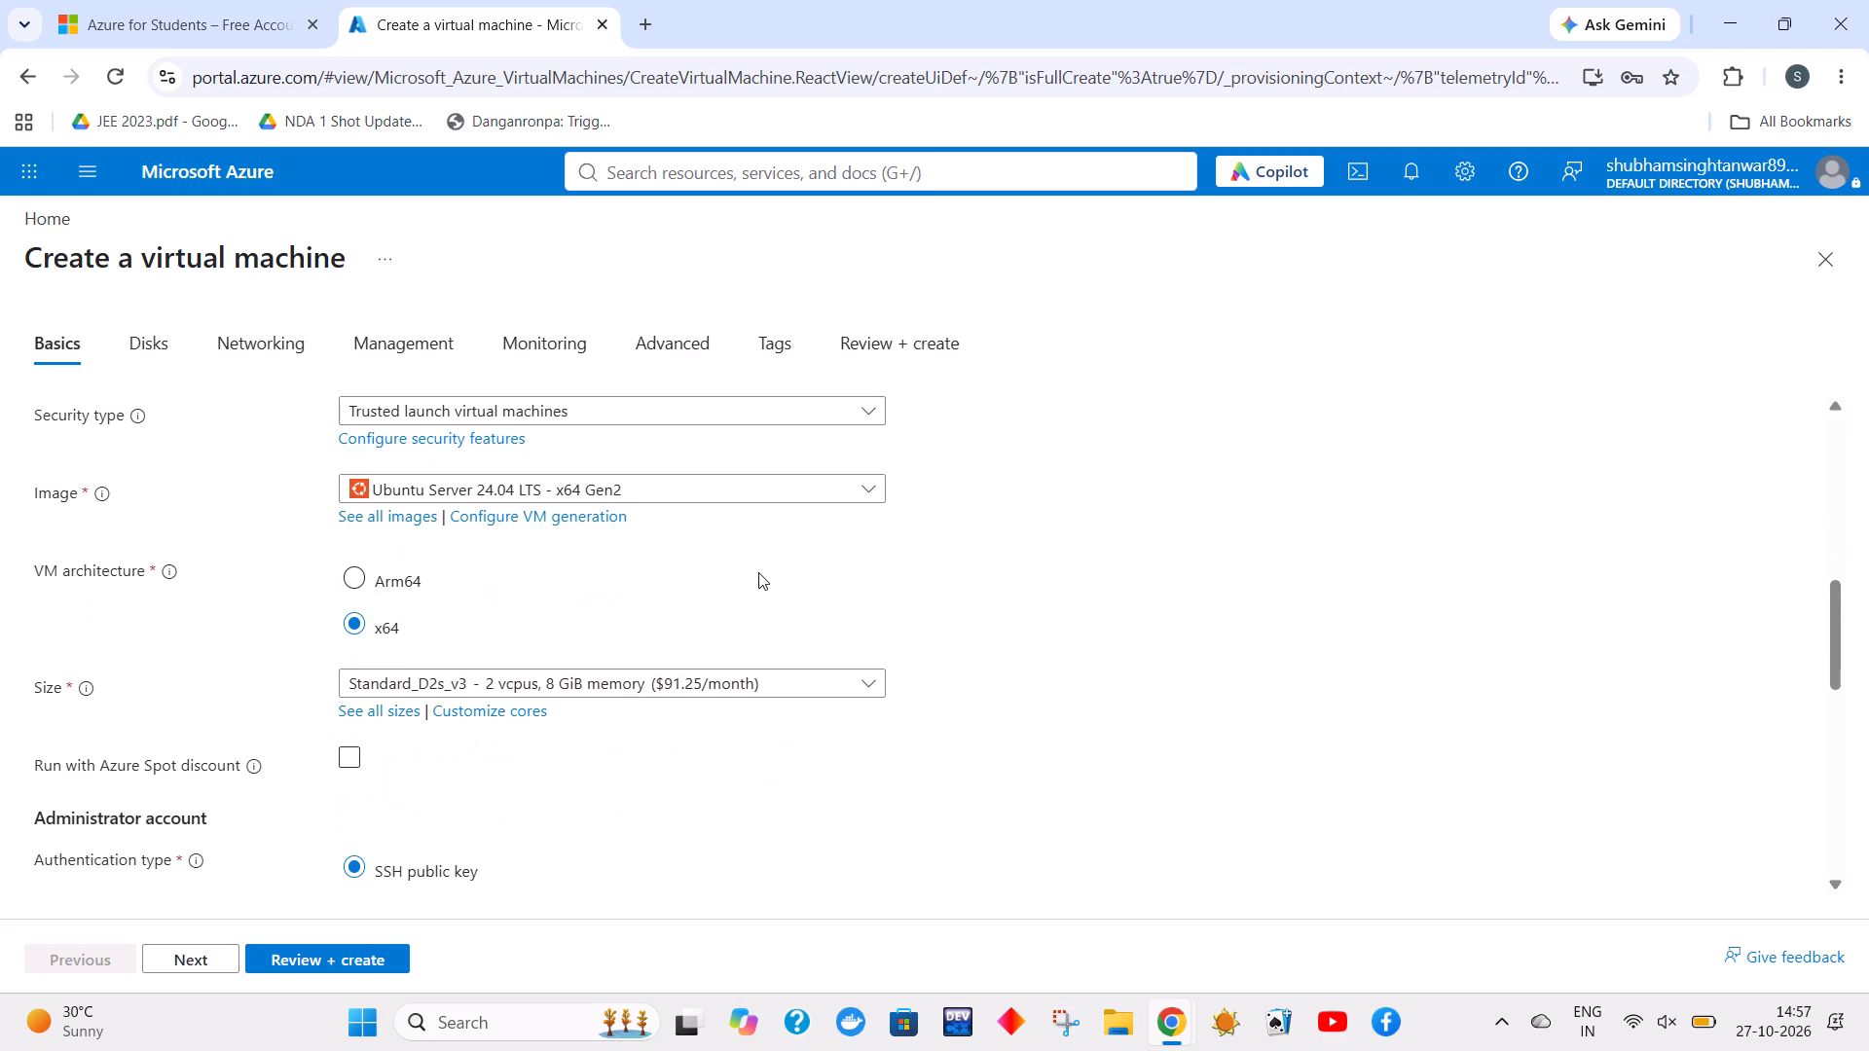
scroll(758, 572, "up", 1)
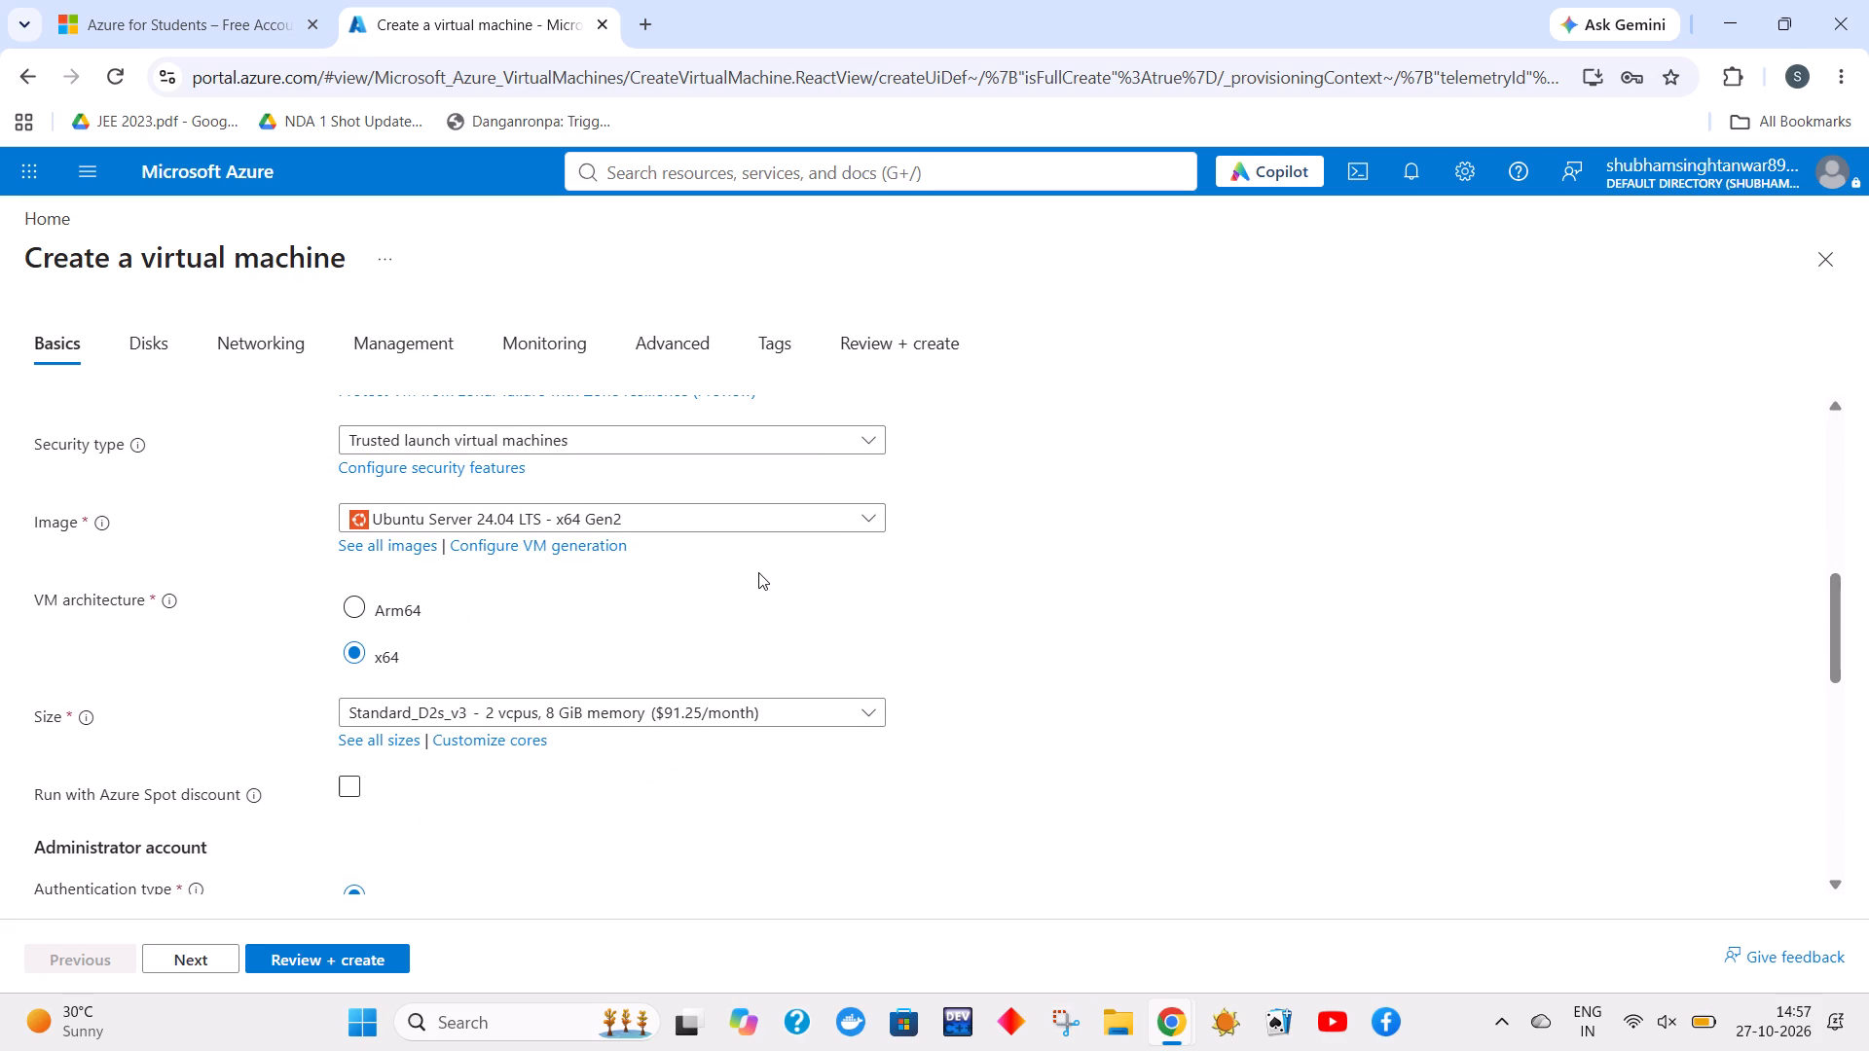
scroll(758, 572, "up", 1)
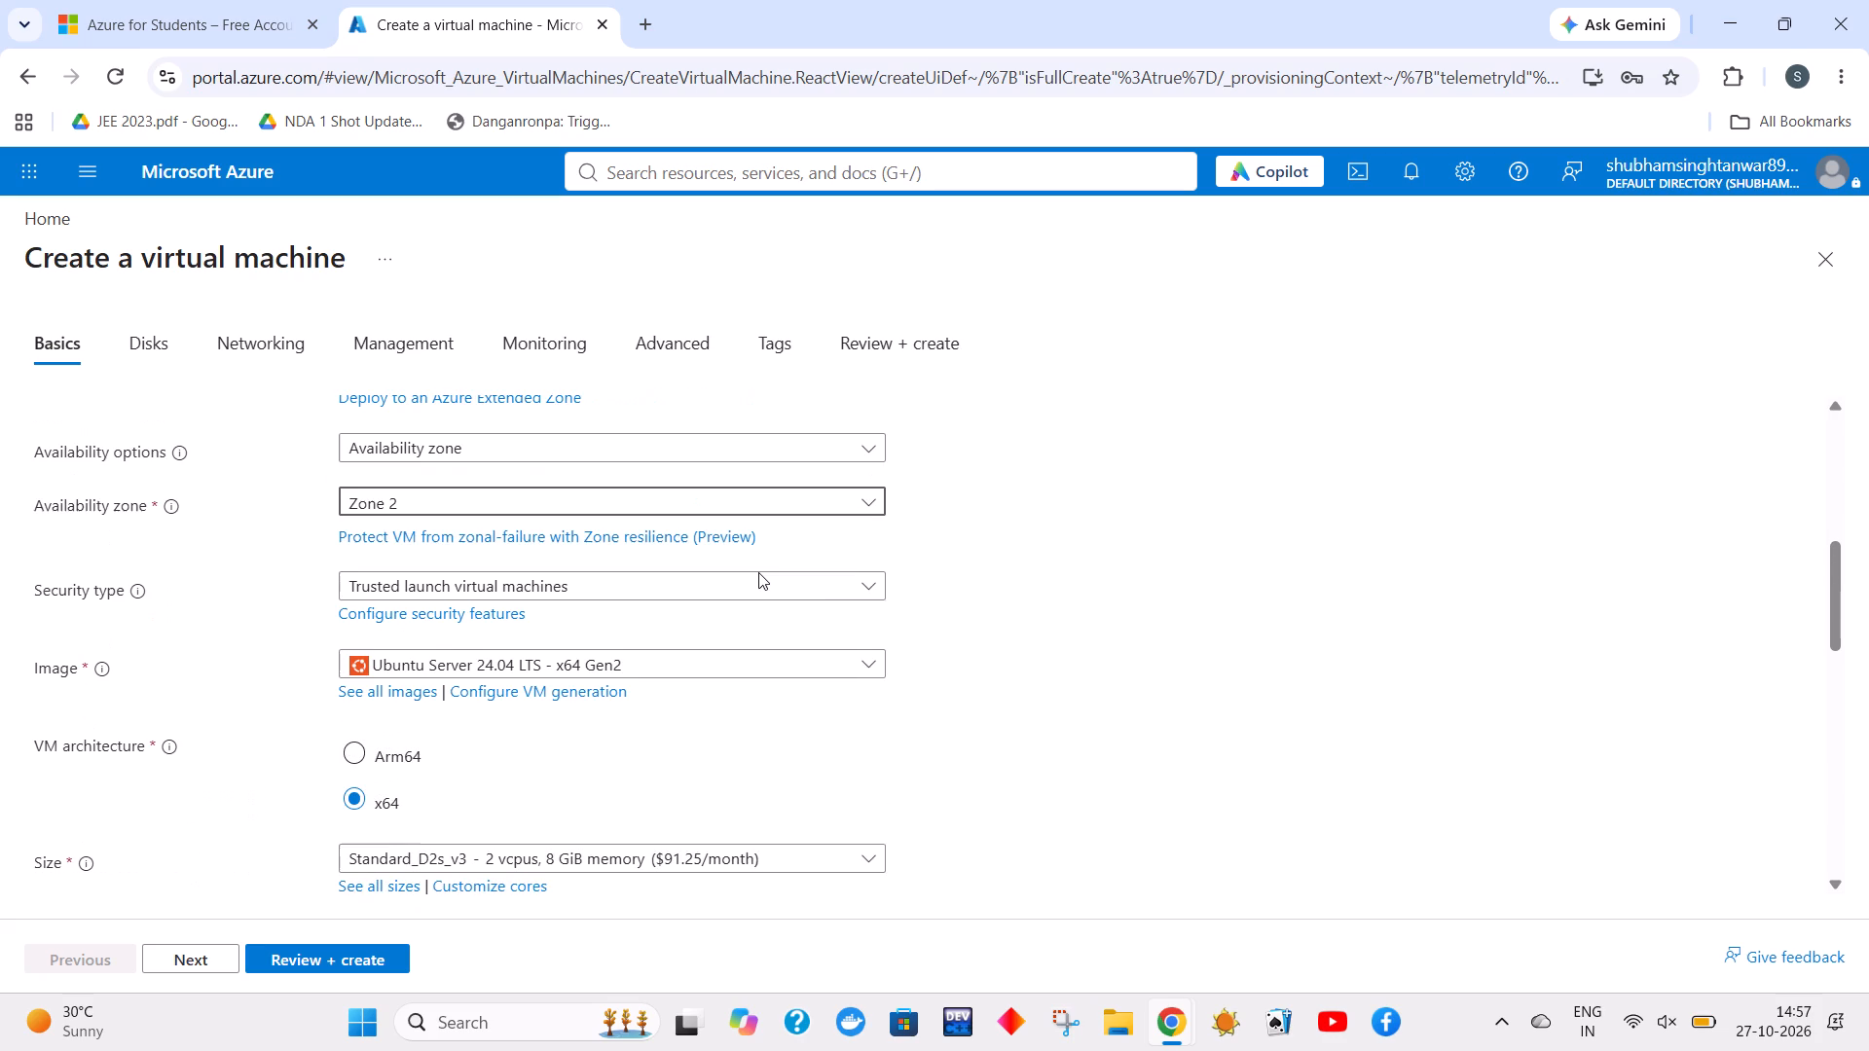
Review the available zone choices and the VM sizes recommended by the image publisher, keeping the current selections.
left_click(794, 507)
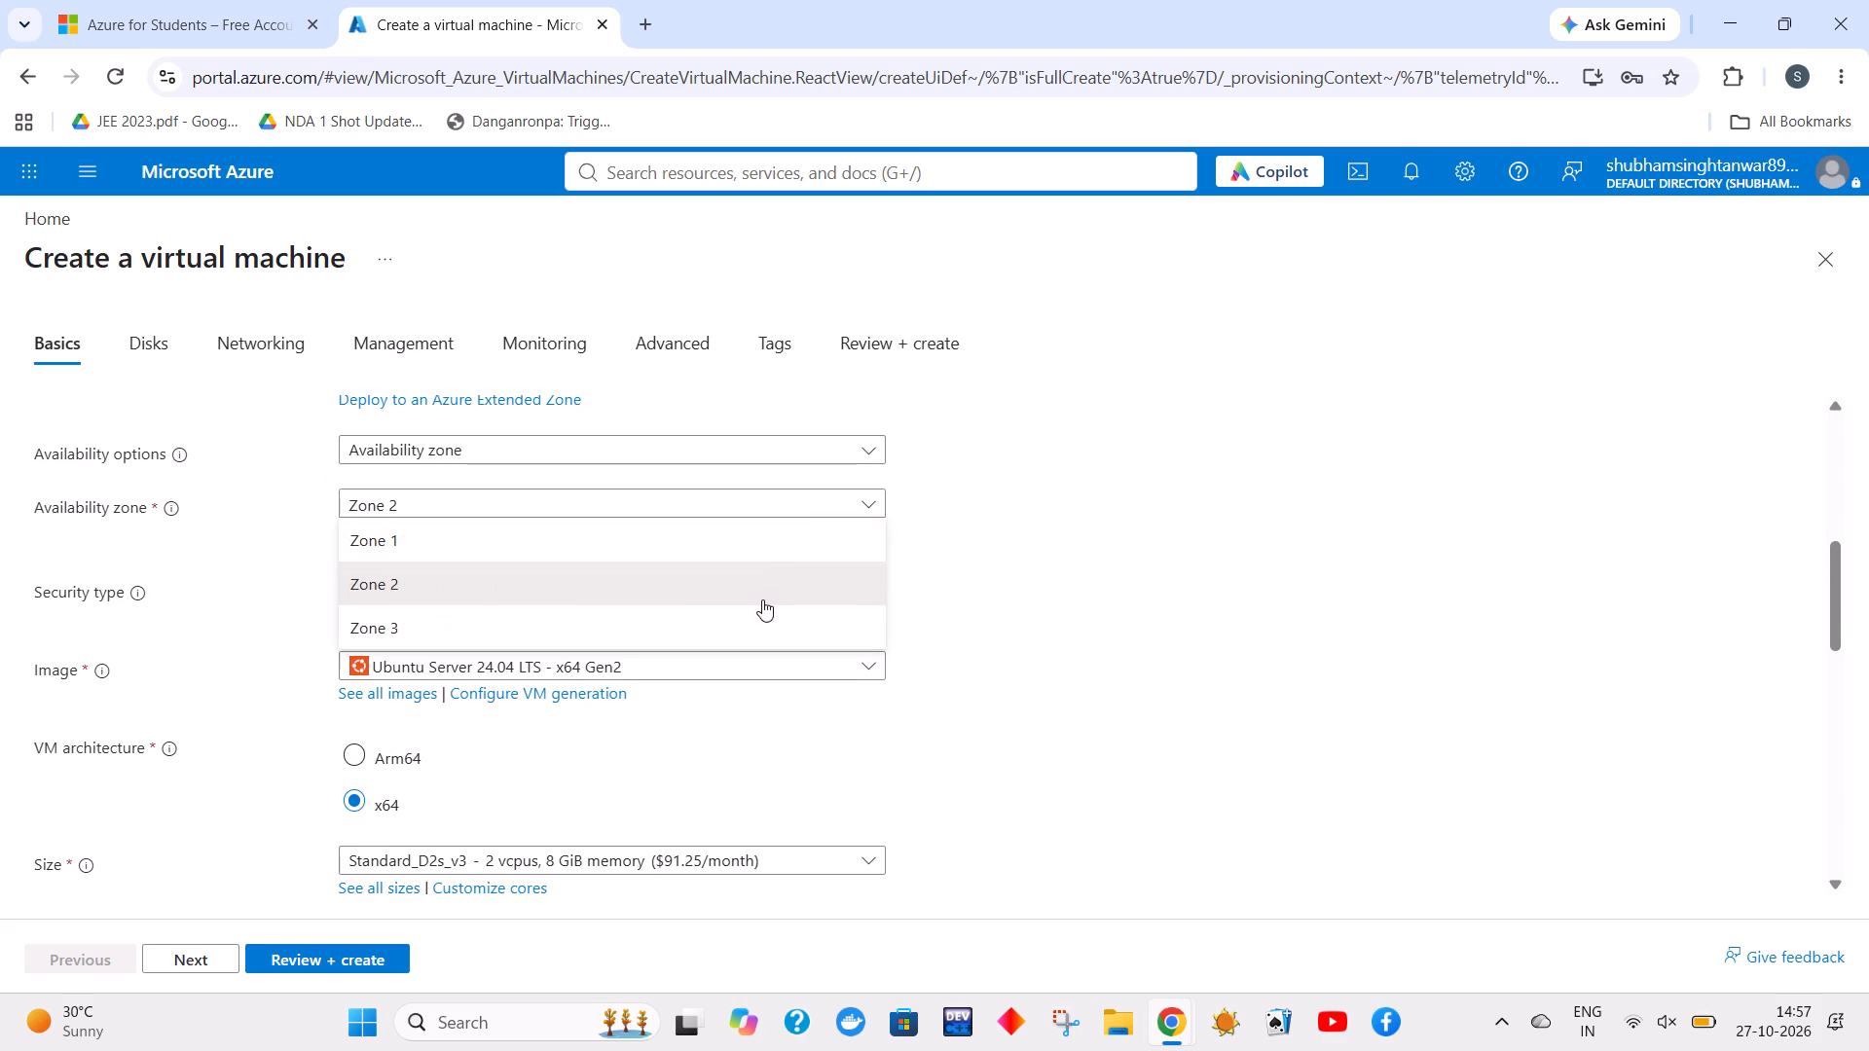
left_click(786, 859)
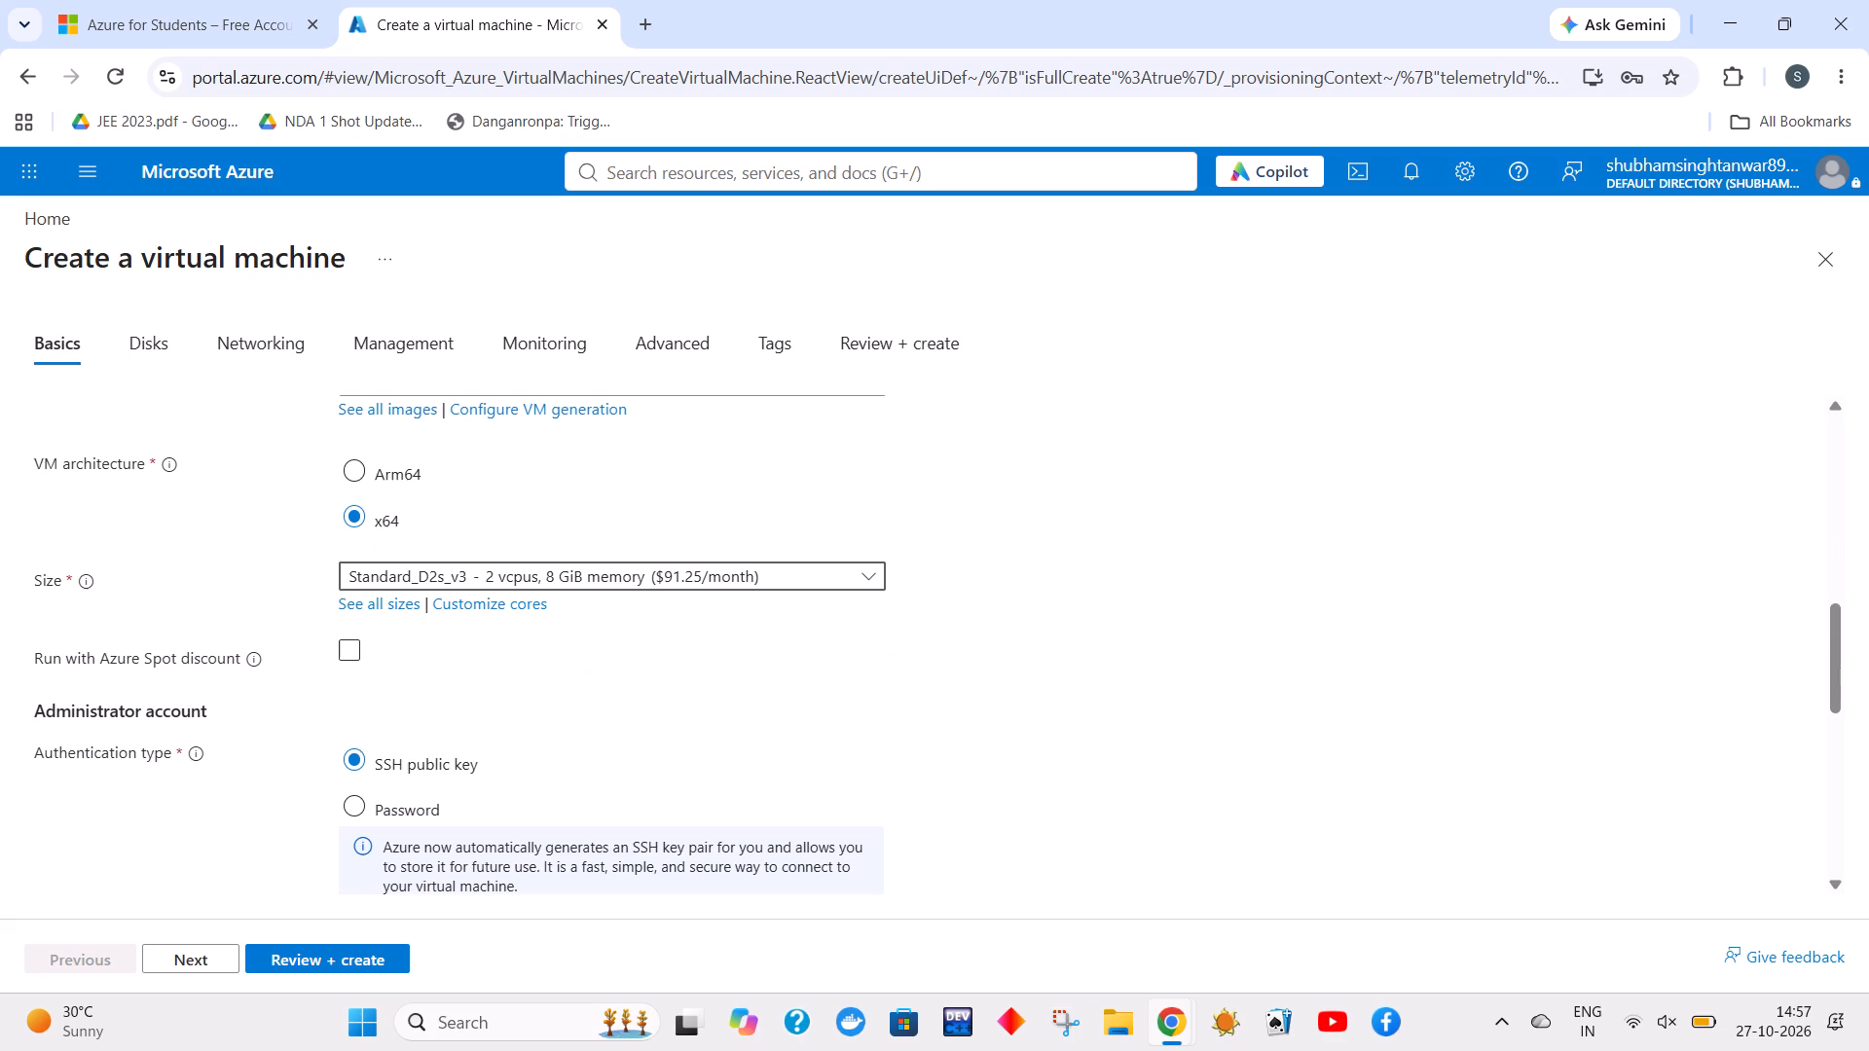
left_click(795, 577)
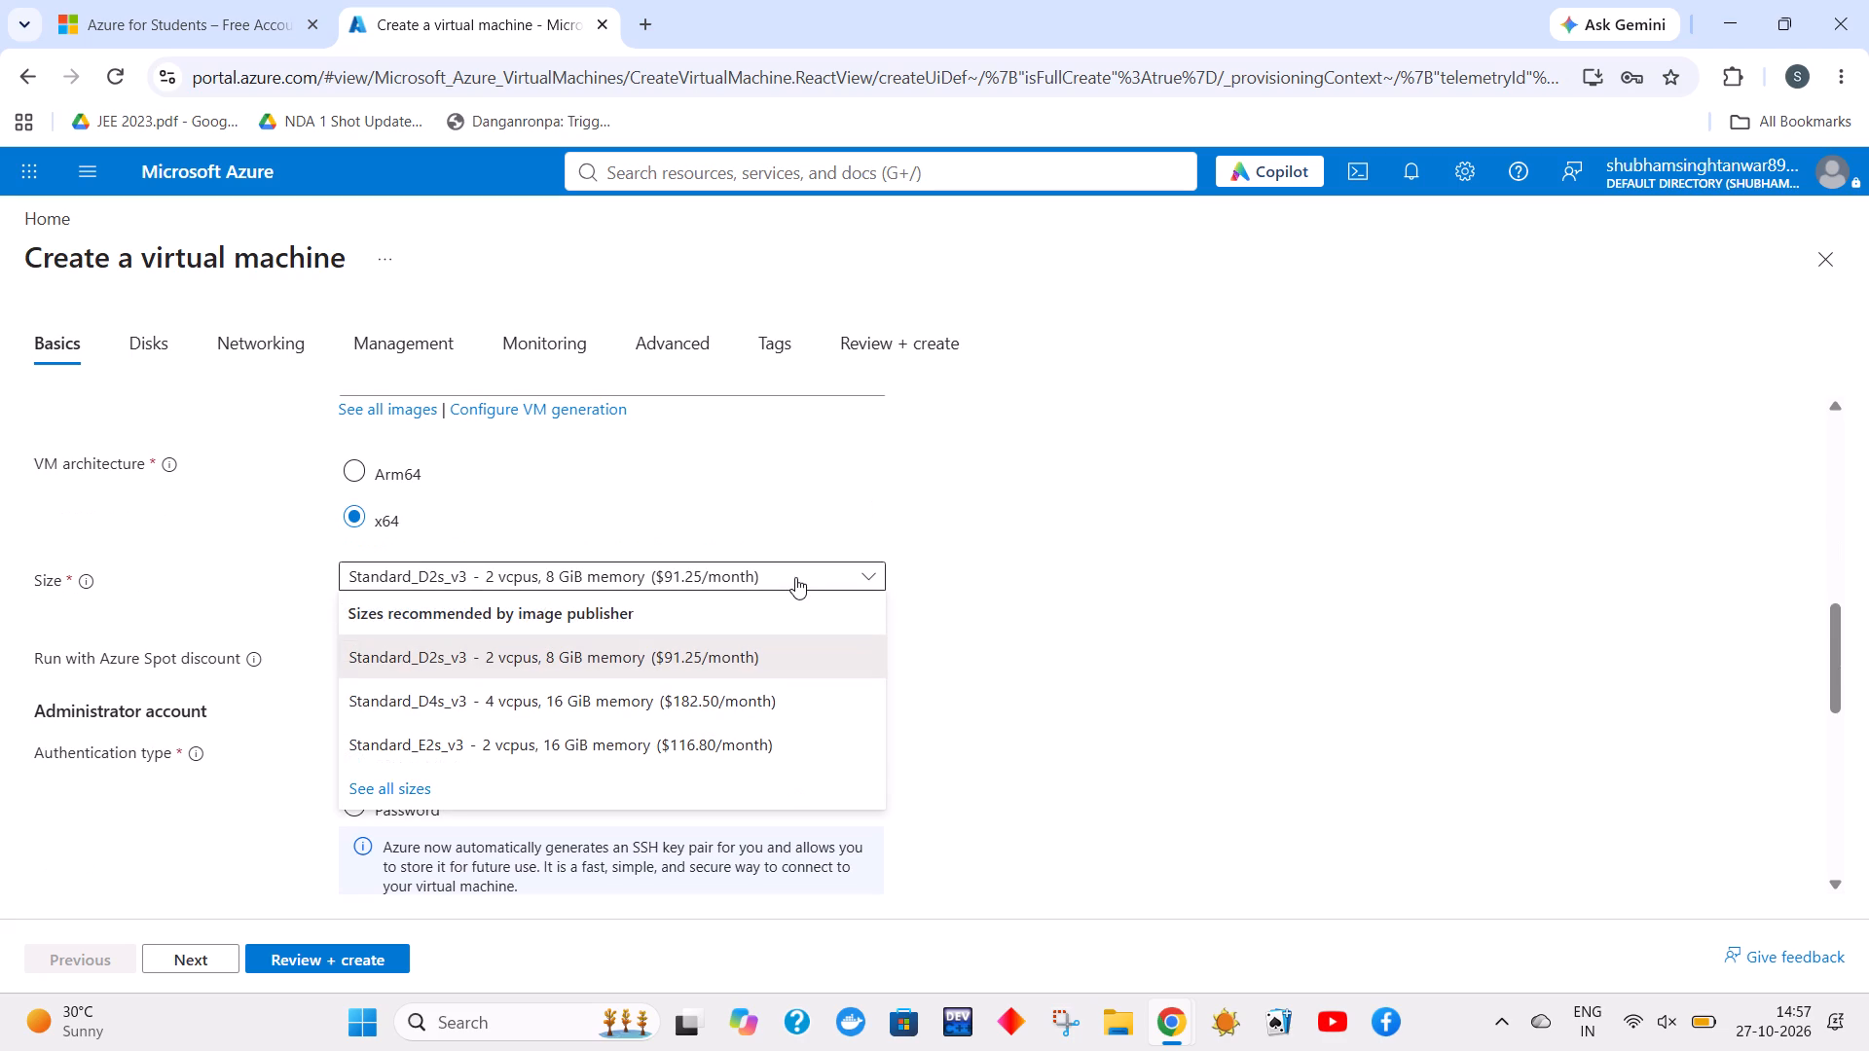
left_click(828, 540)
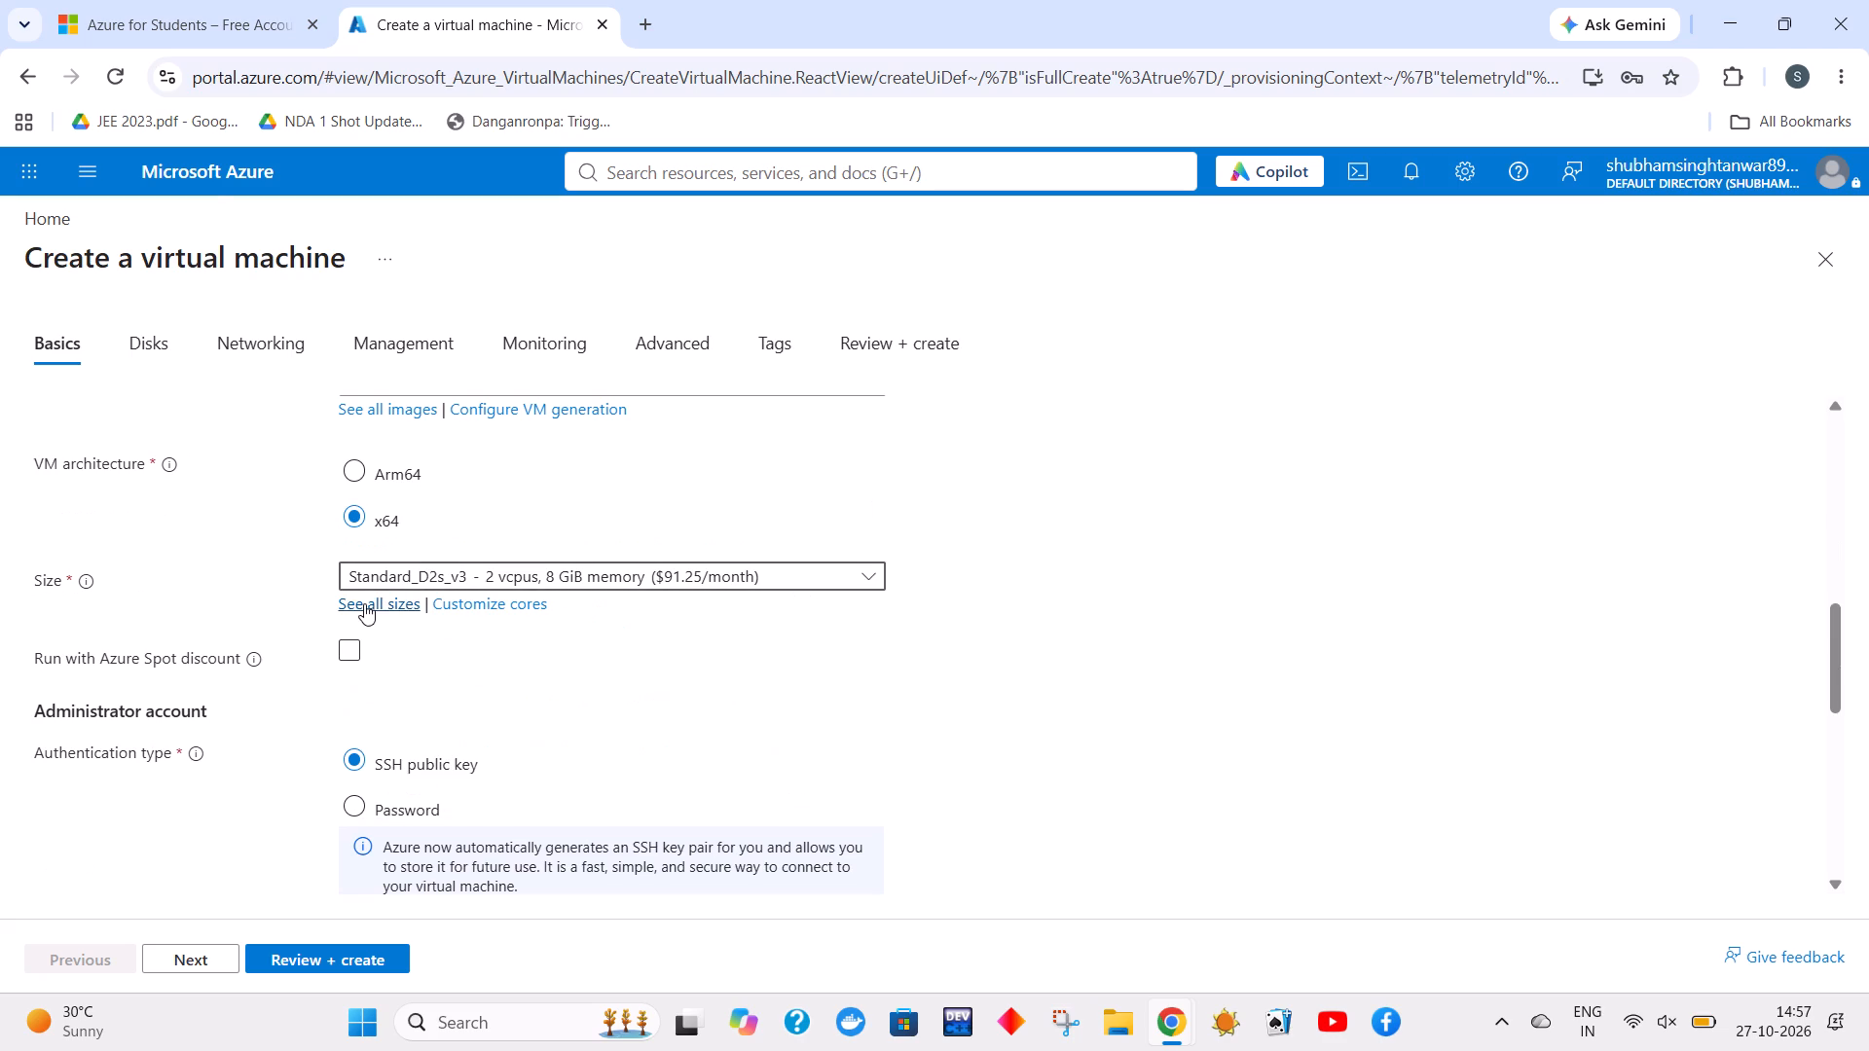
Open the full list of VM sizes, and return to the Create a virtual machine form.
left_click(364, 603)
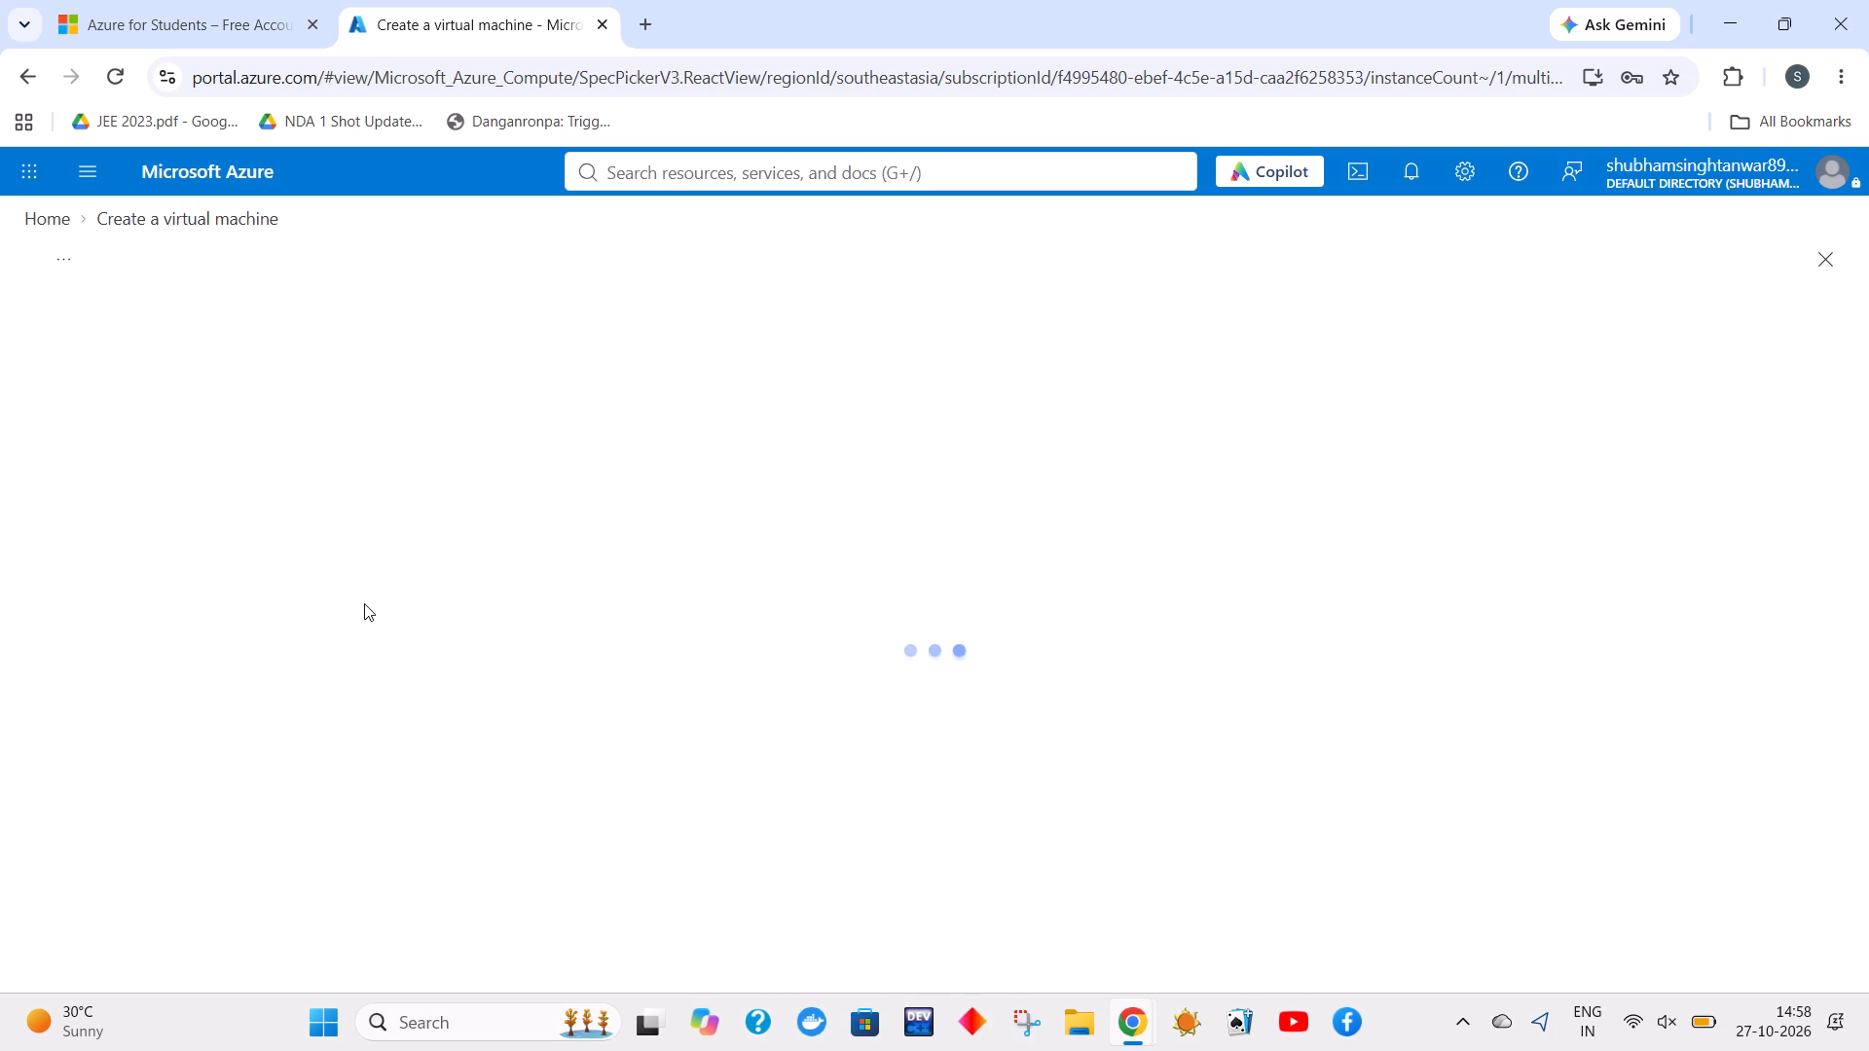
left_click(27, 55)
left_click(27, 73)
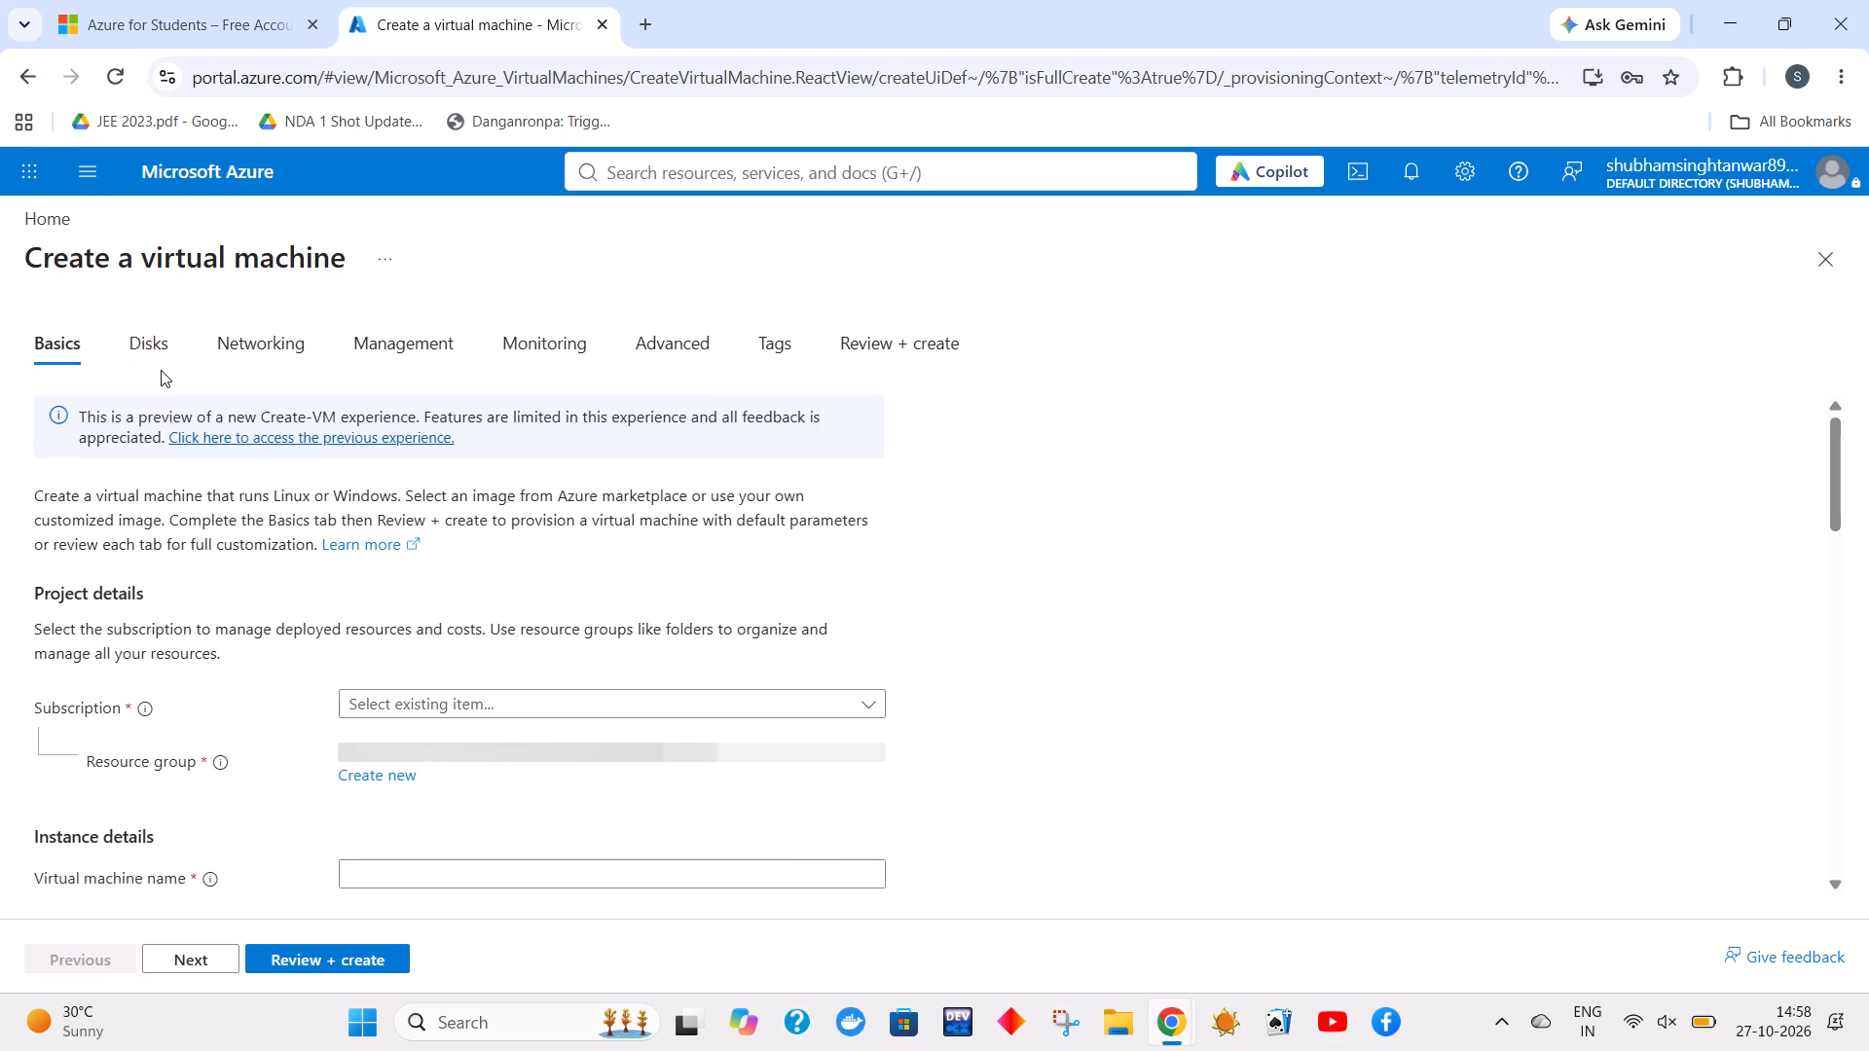
Select DefaultResourceGroup-SEA as the resource group for the virtual machine.
scroll(161, 370, "down", 1)
scroll(299, 598, "down", 1)
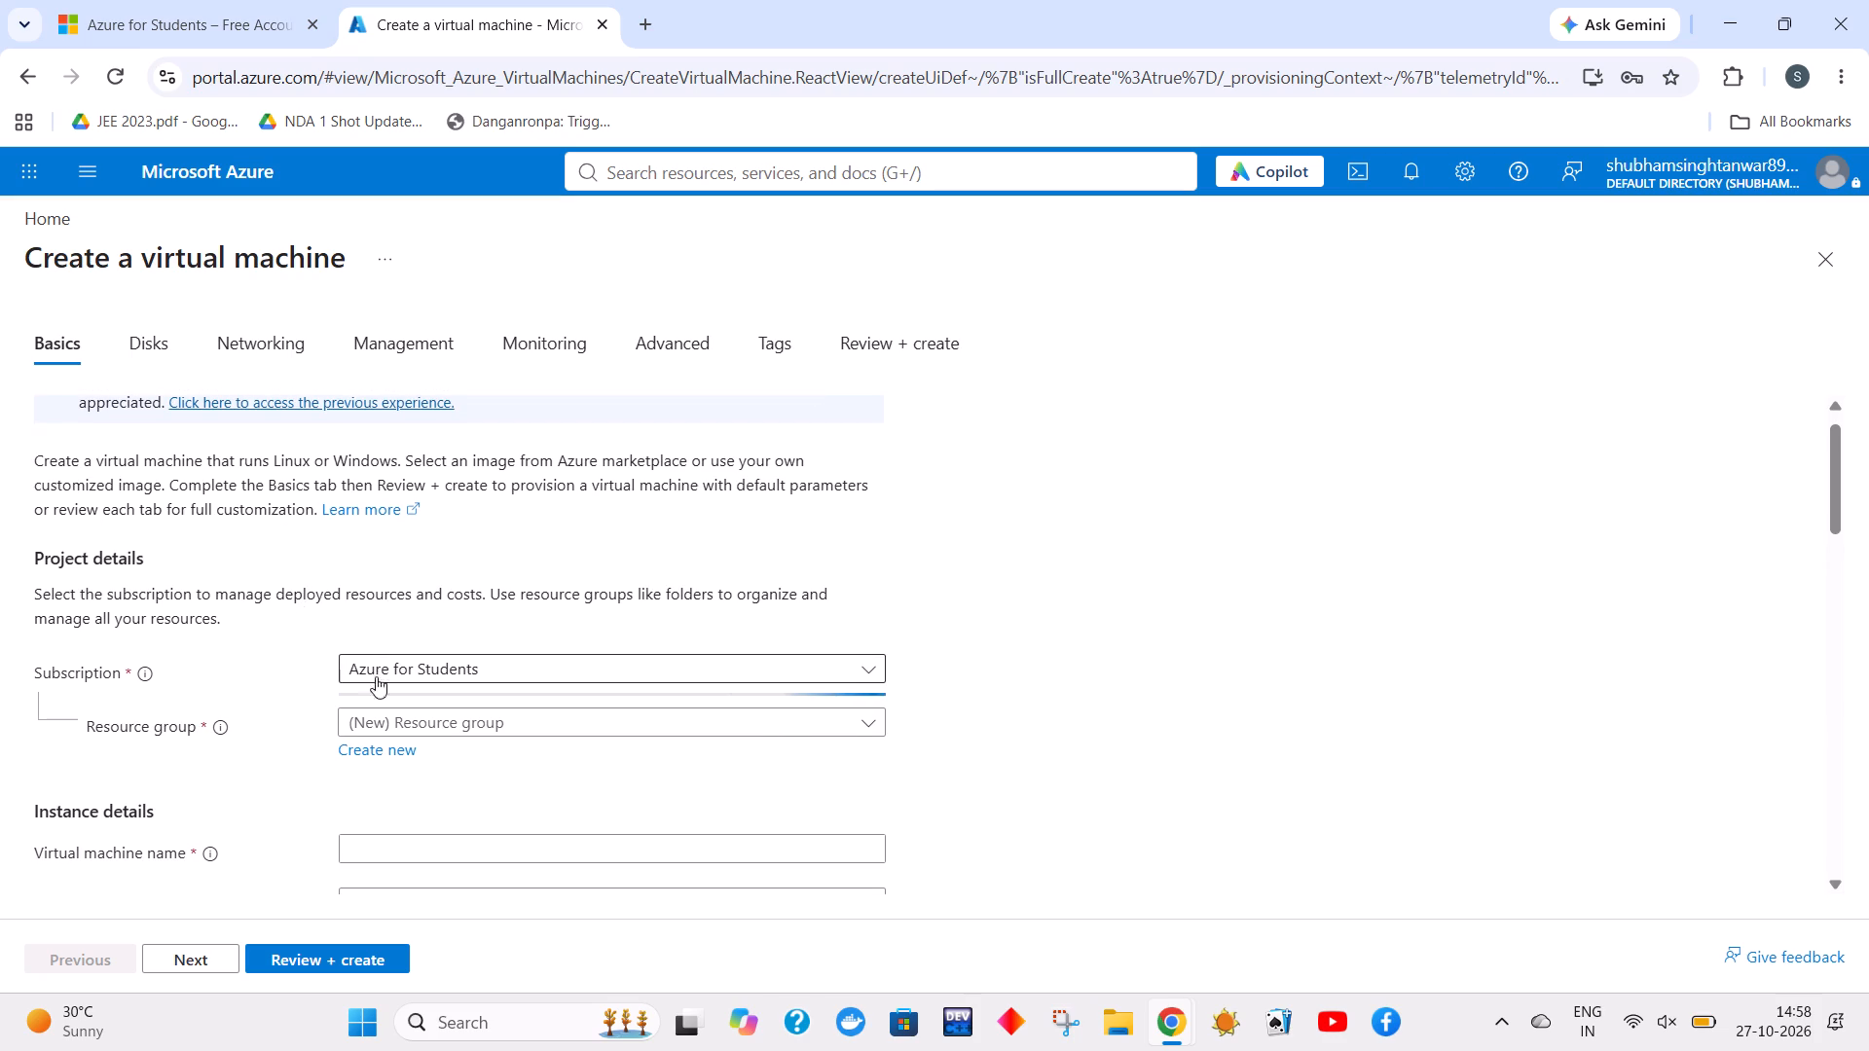
left_click(441, 717)
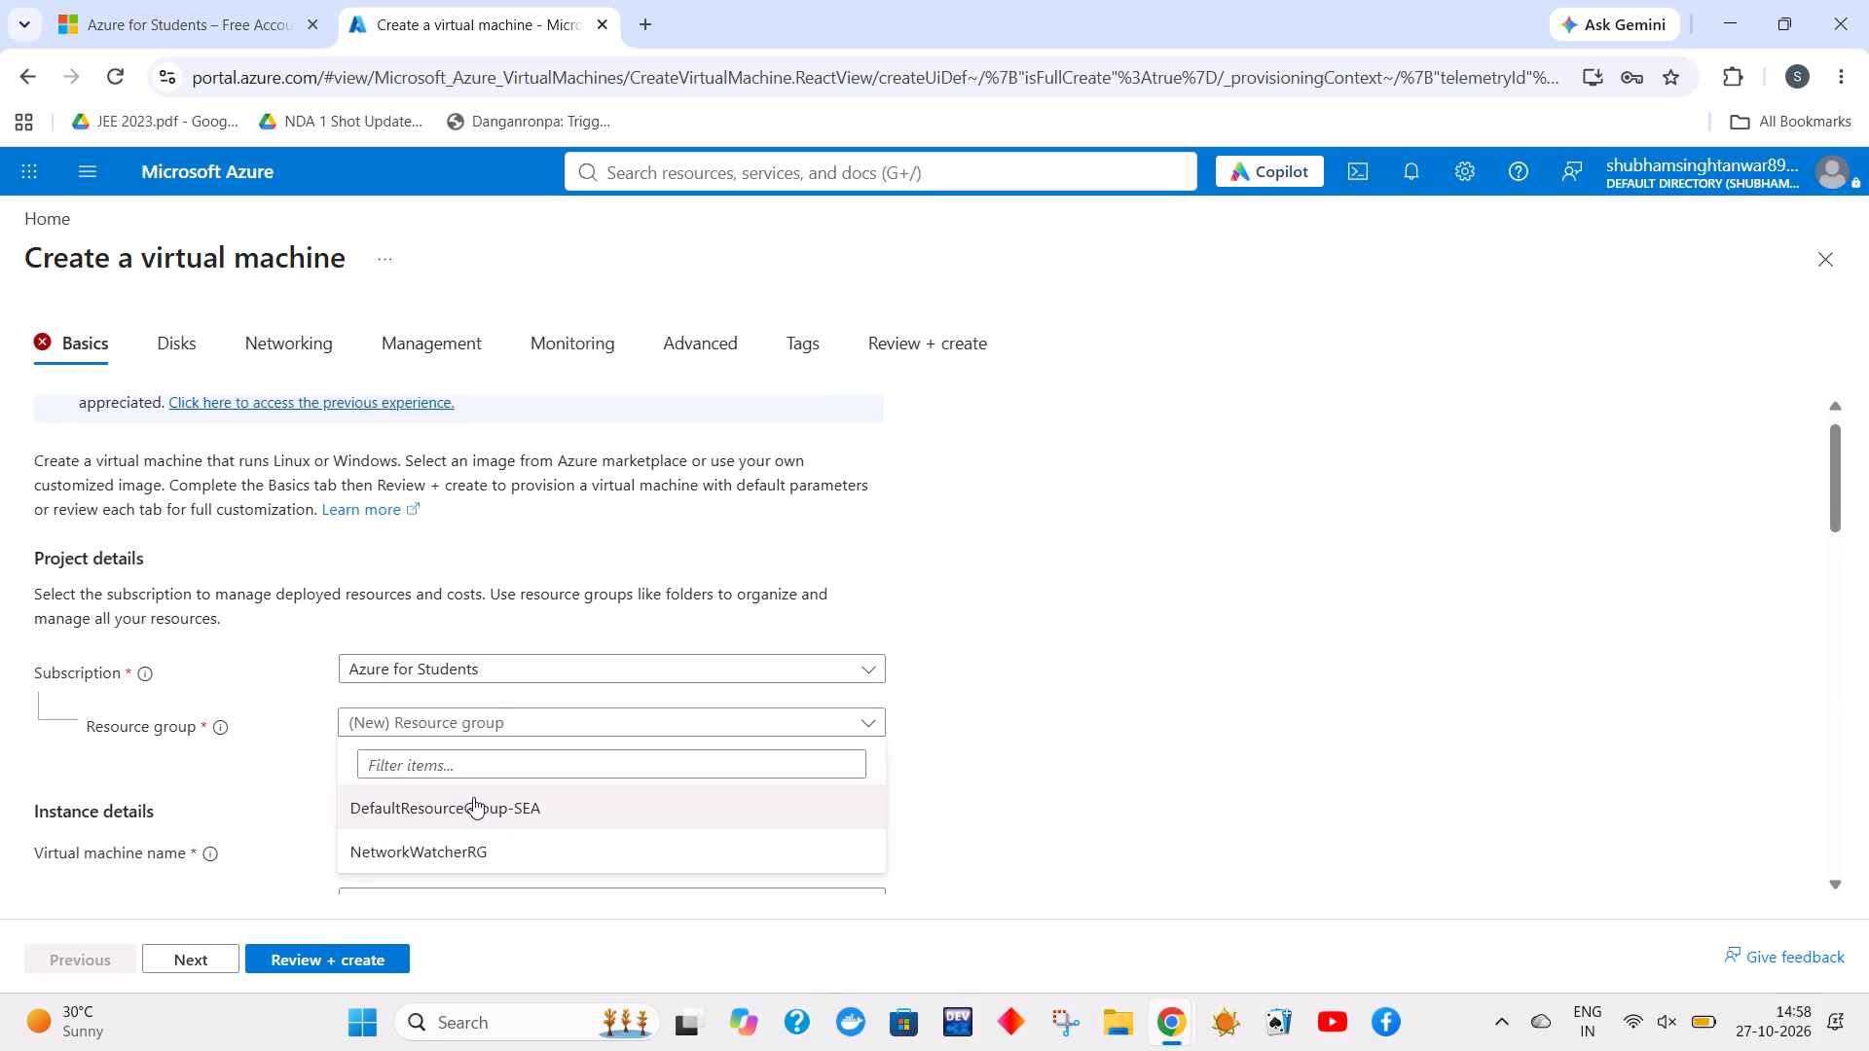
left_click(473, 797)
Name the virtual machine vm18 in the instance details.
scroll(473, 797, "down", 4)
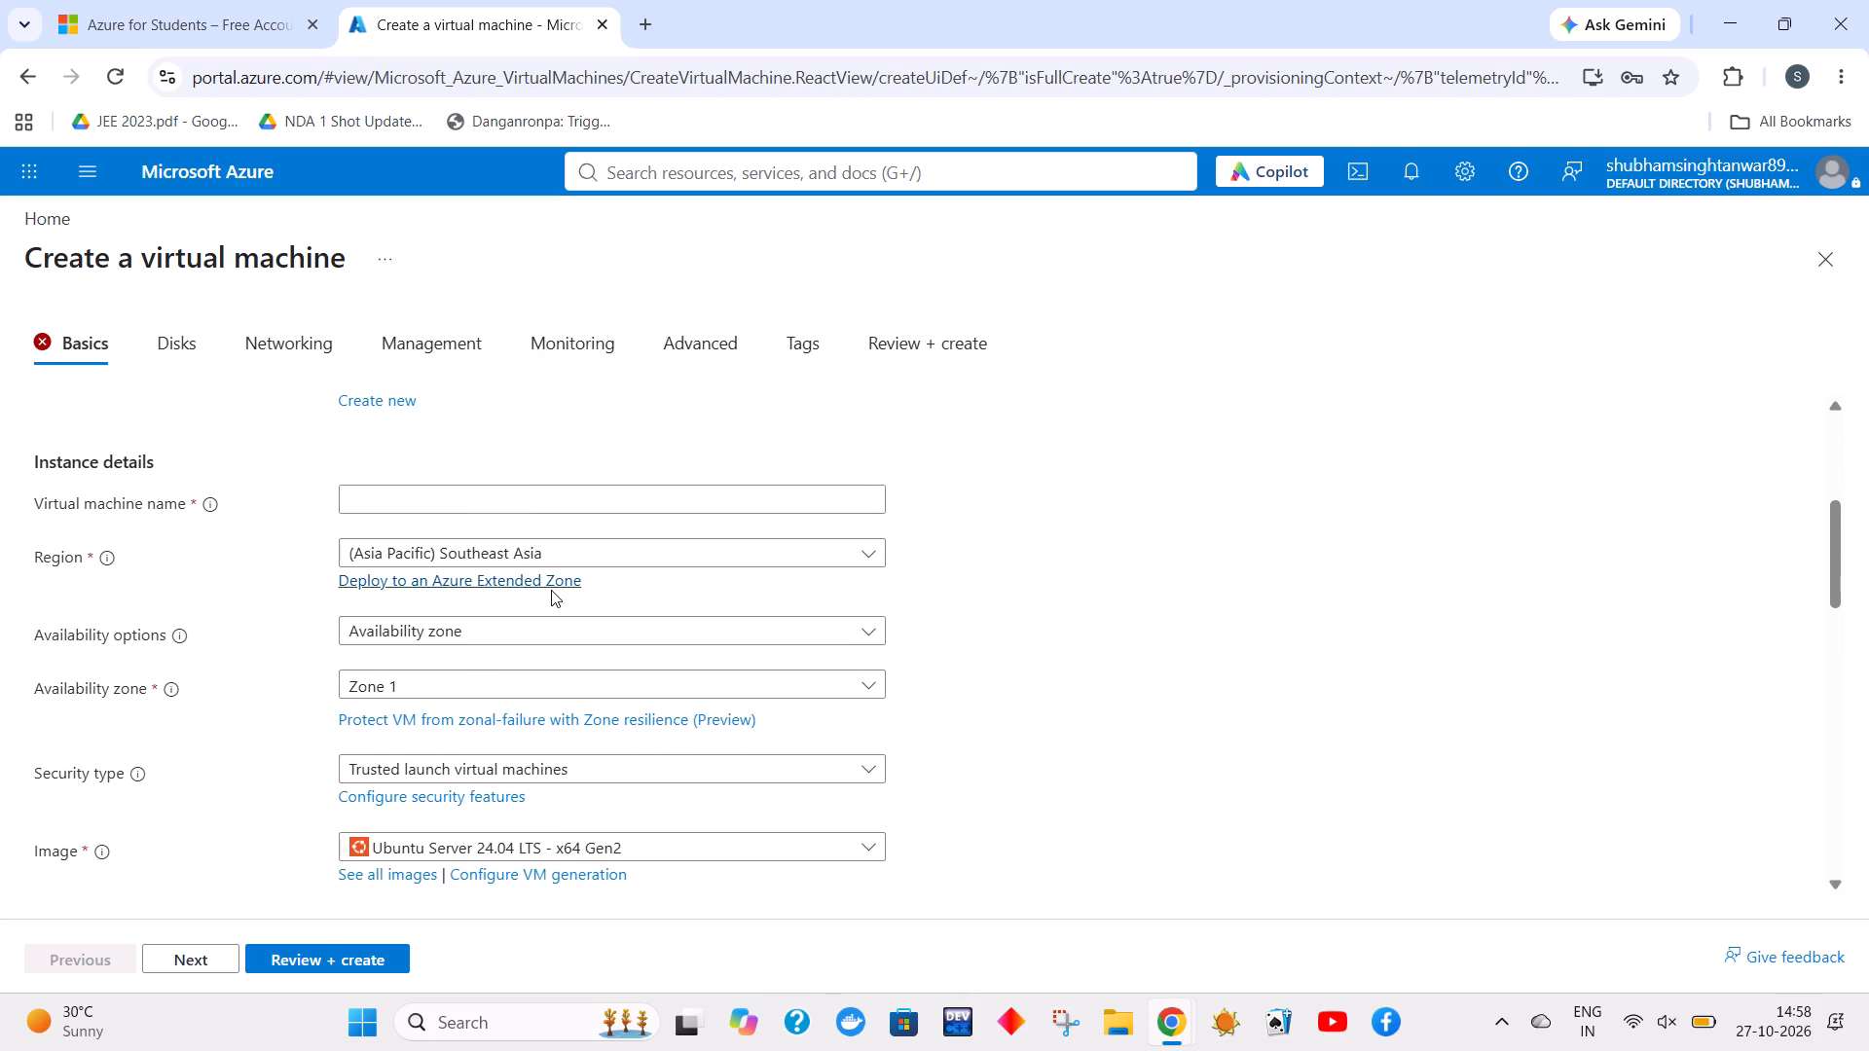
left_click(512, 492)
type("vm")
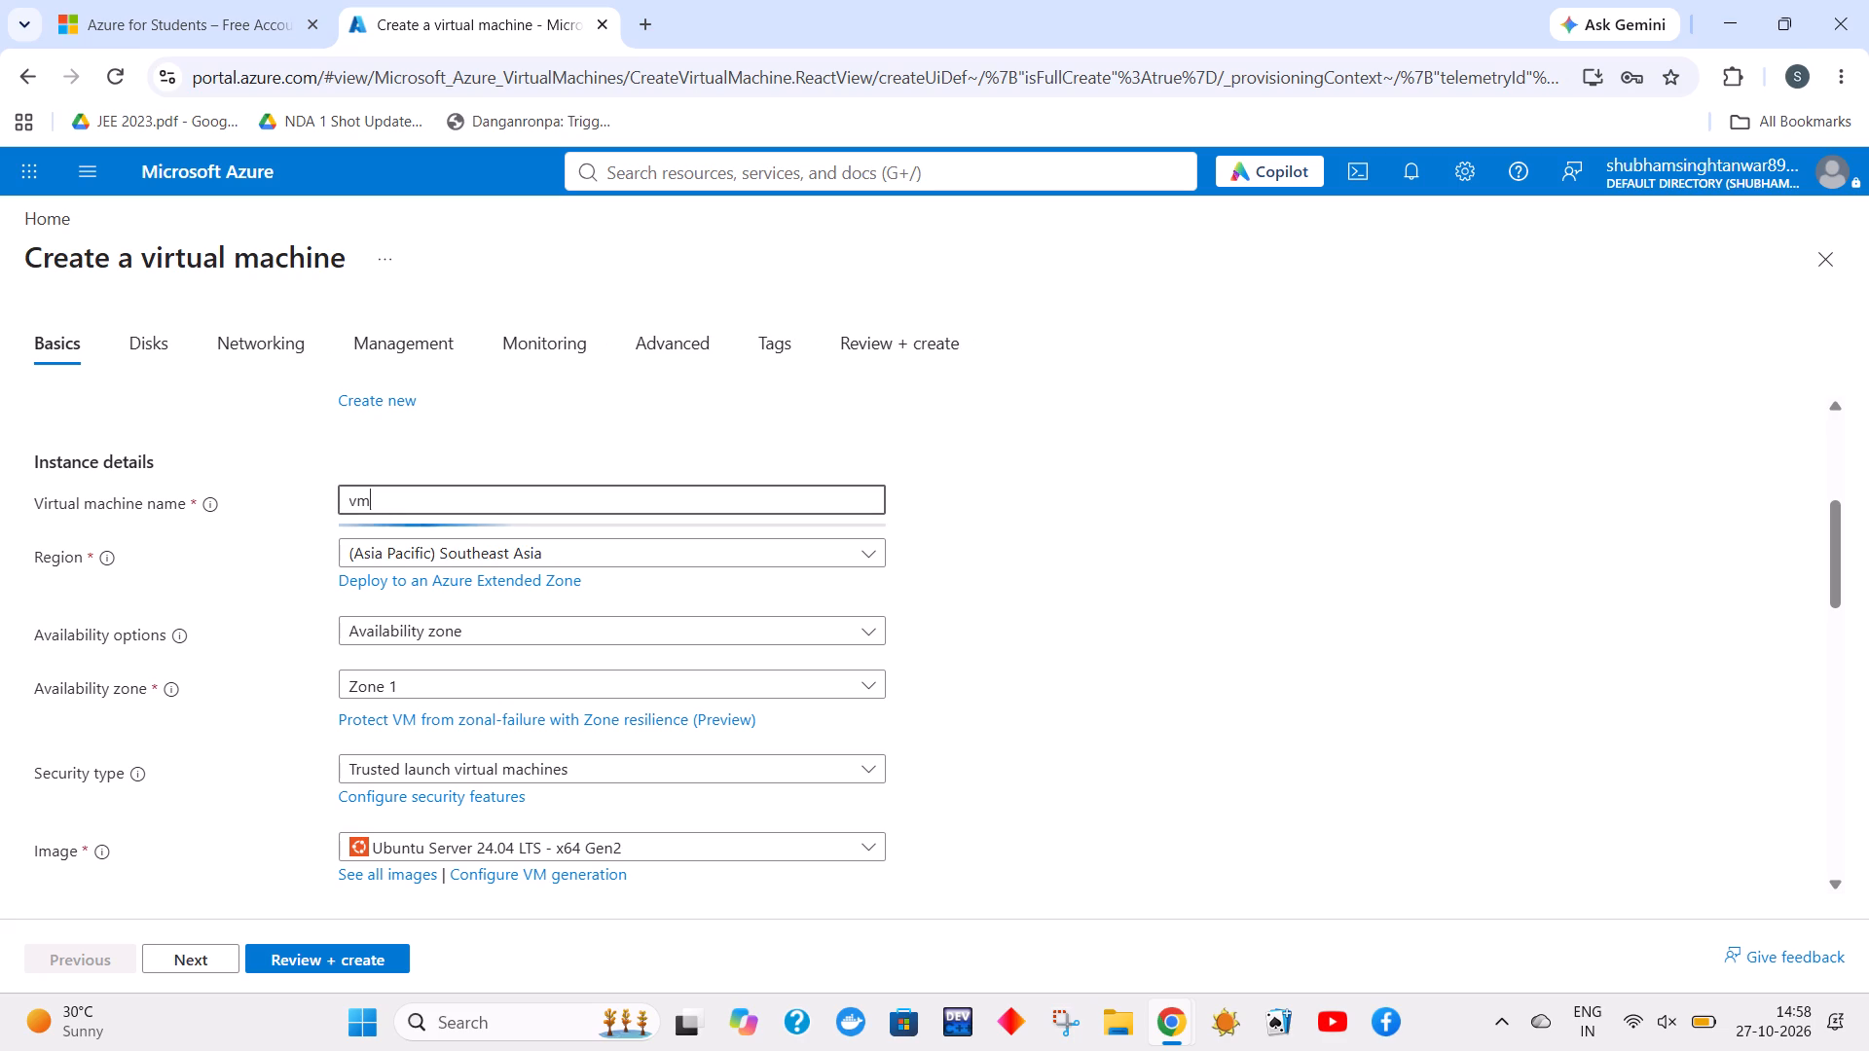
type("17")
scroll(512, 492, "down", 1)
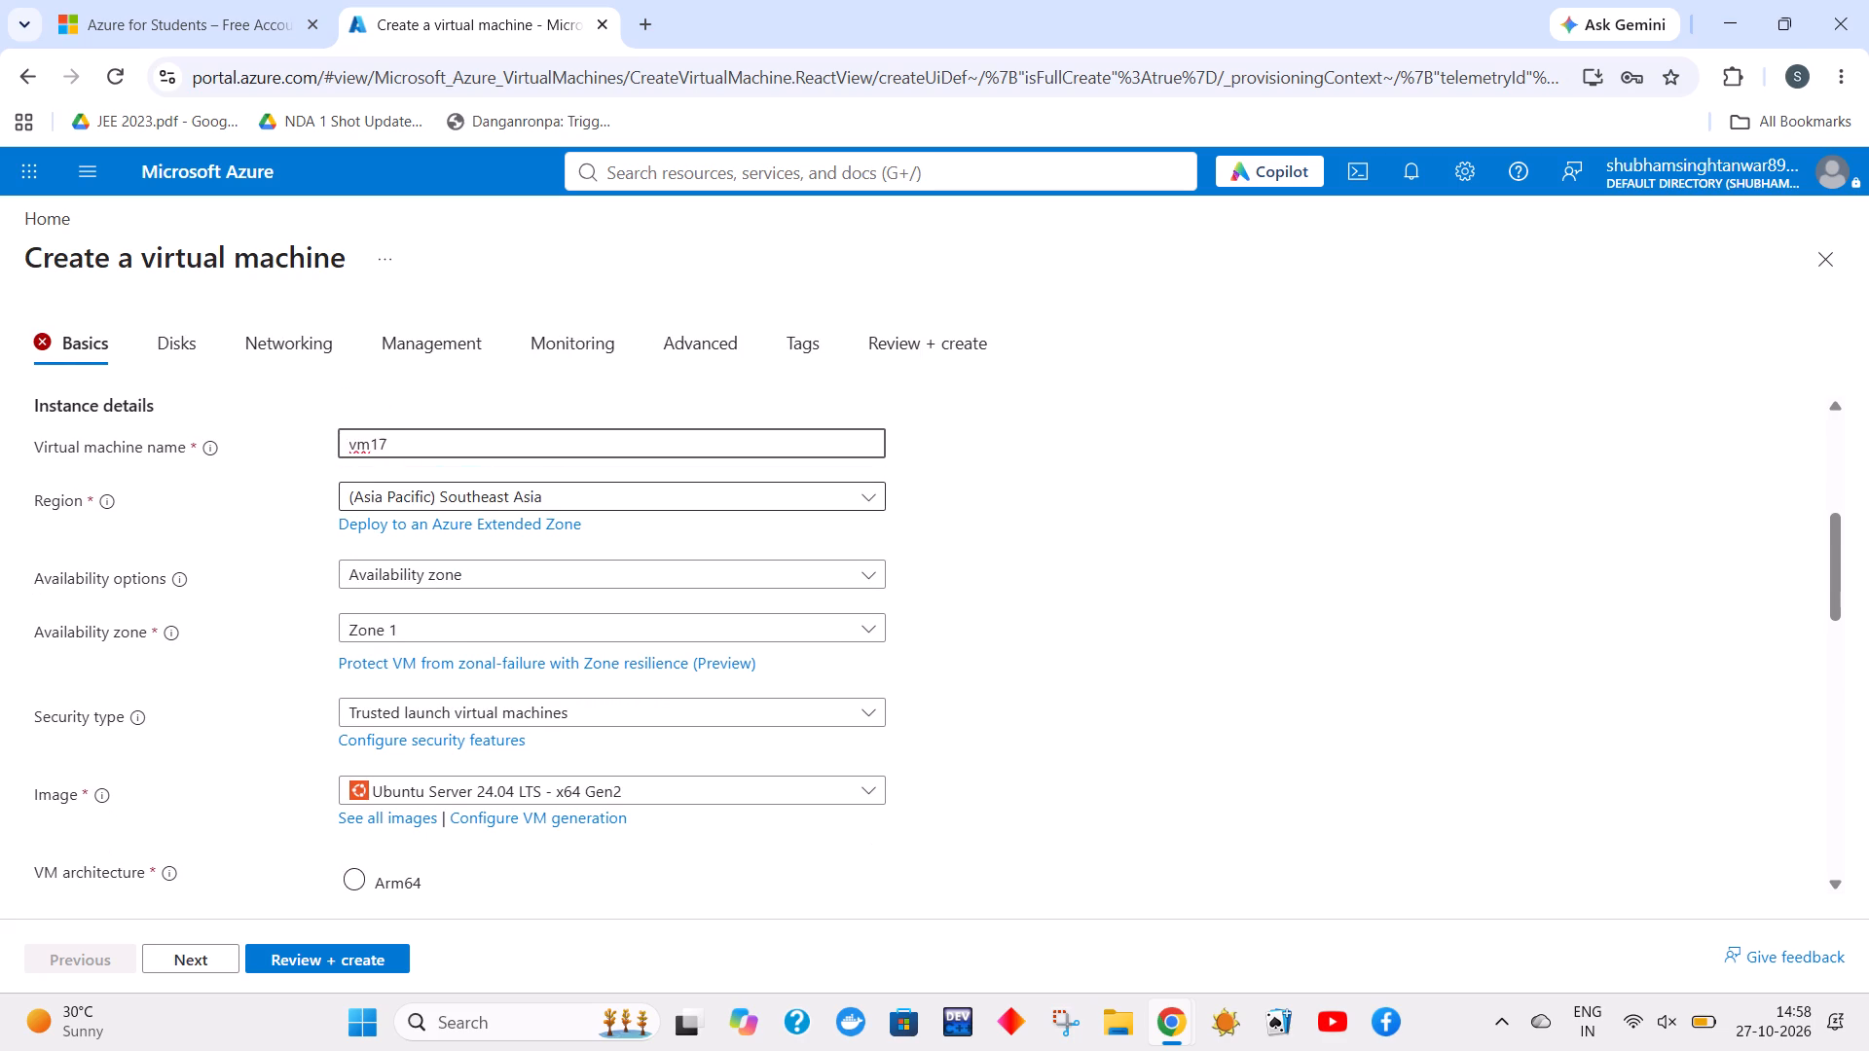
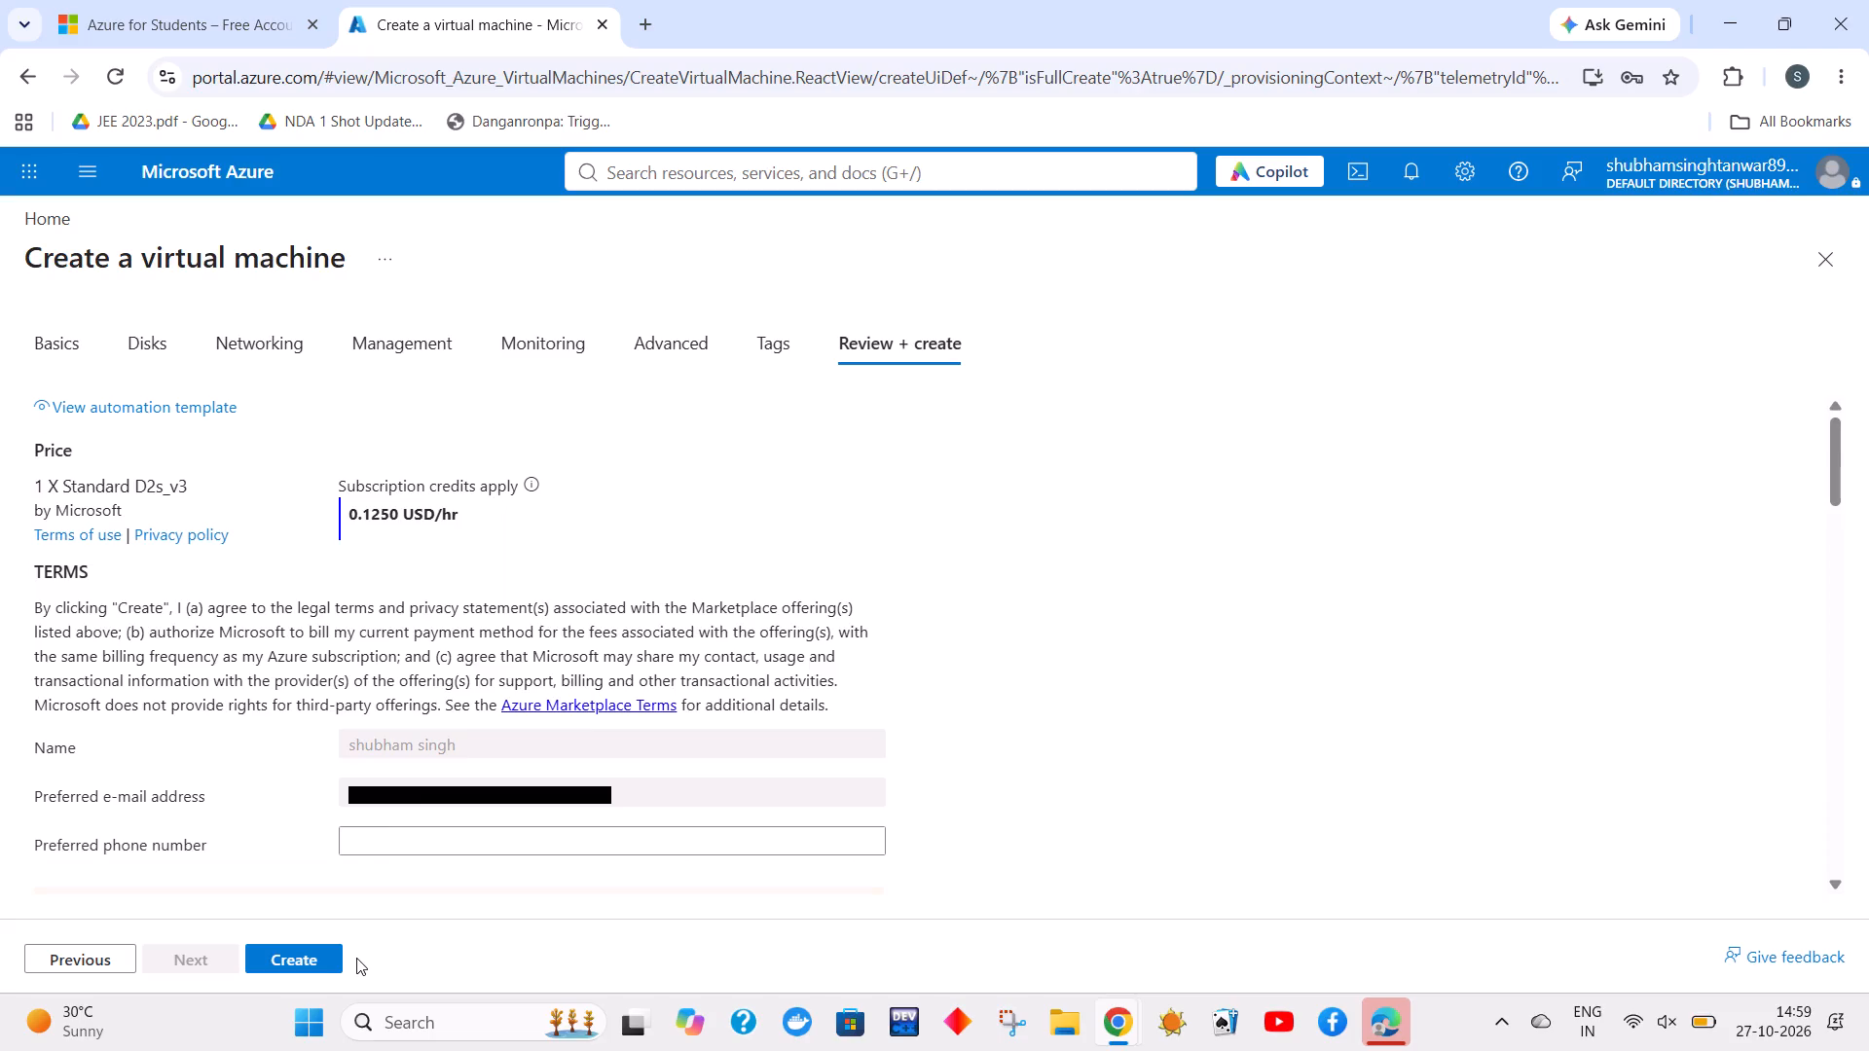
Review the configuration summary for vm18 and create the virtual machine.
scroll(356, 958, "down", 1)
scroll(534, 842, "down", 6)
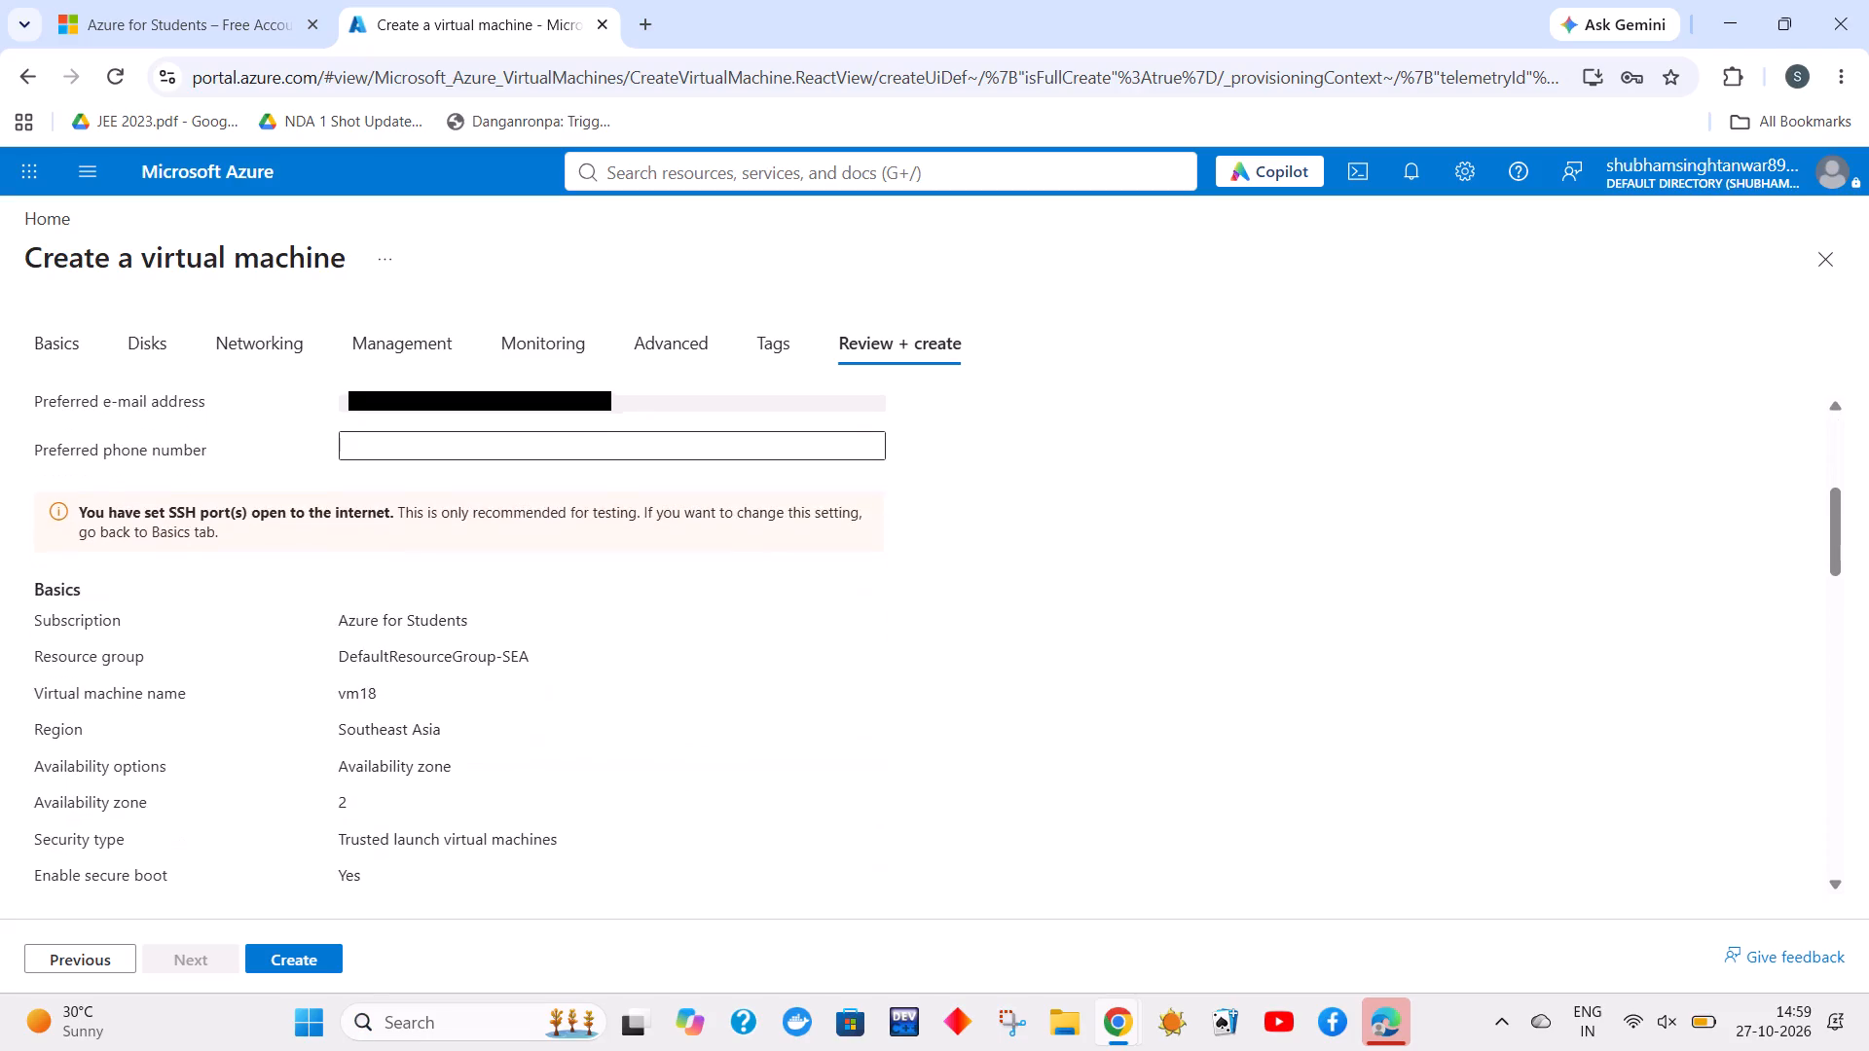
scroll(534, 842, "down", 5)
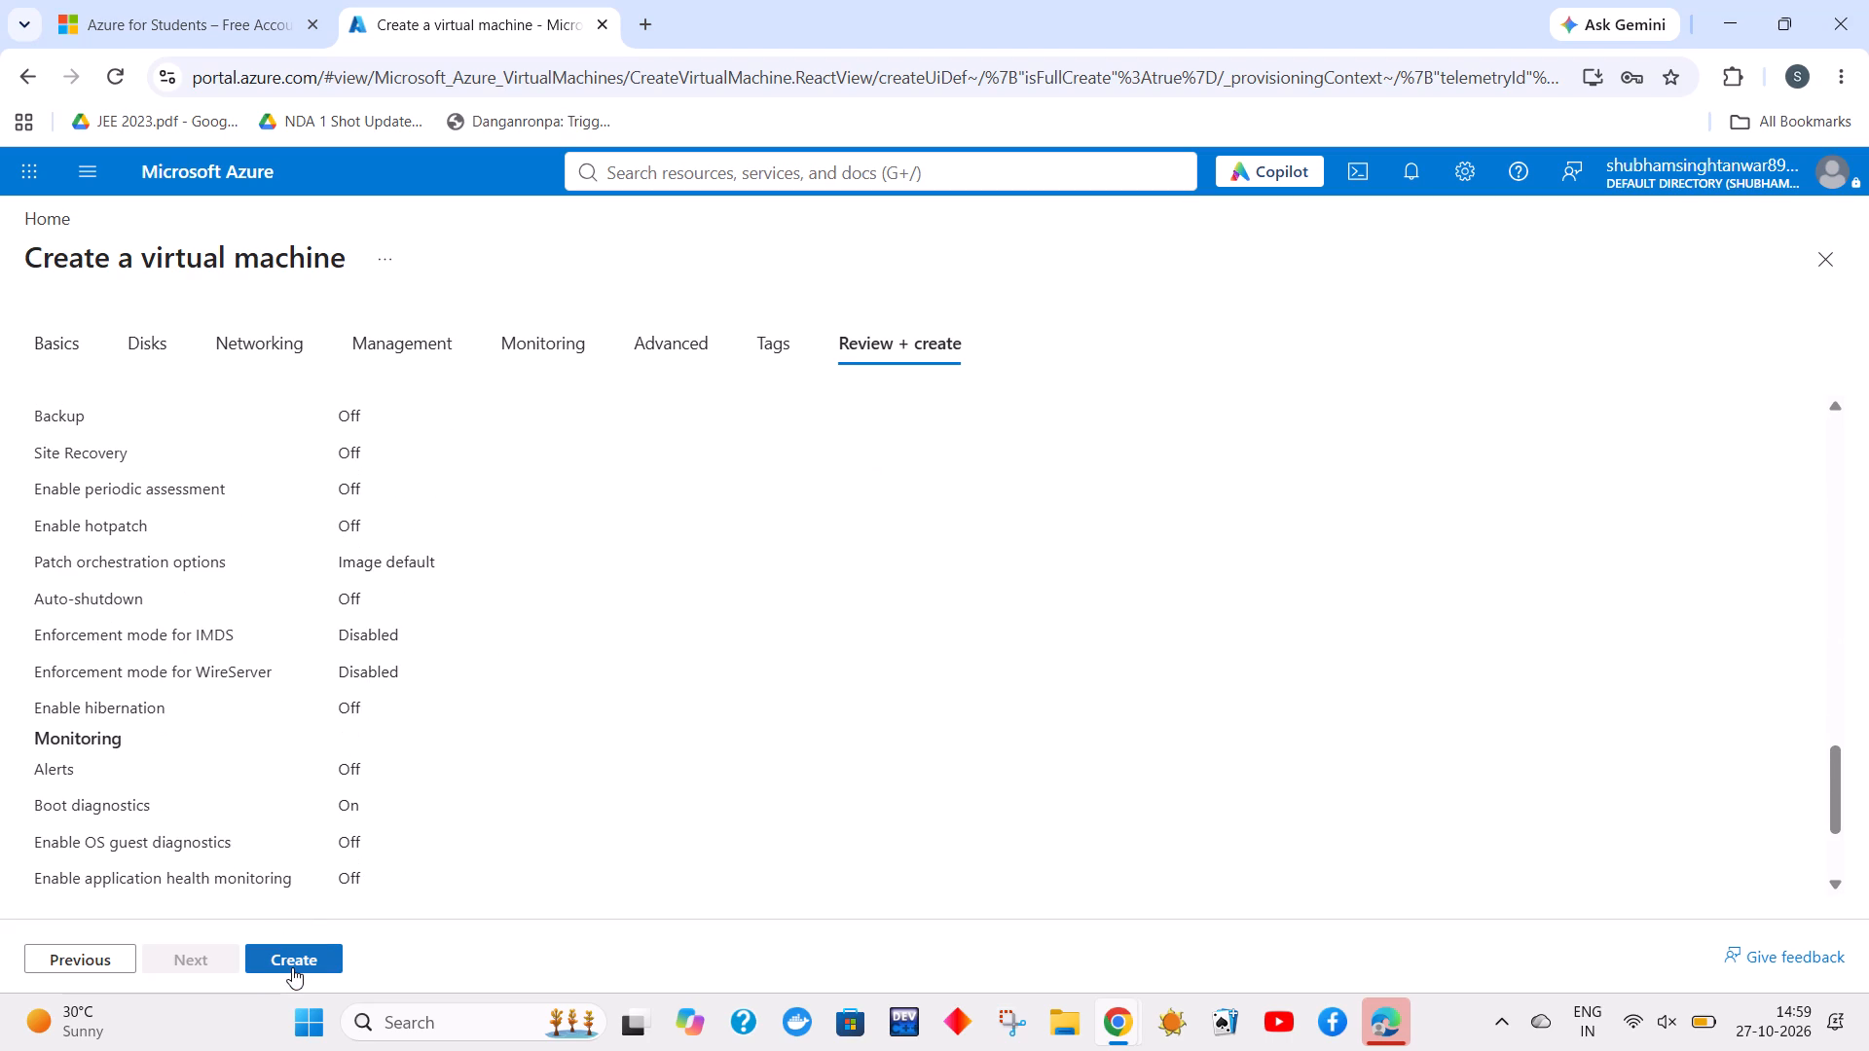
left_click(292, 967)
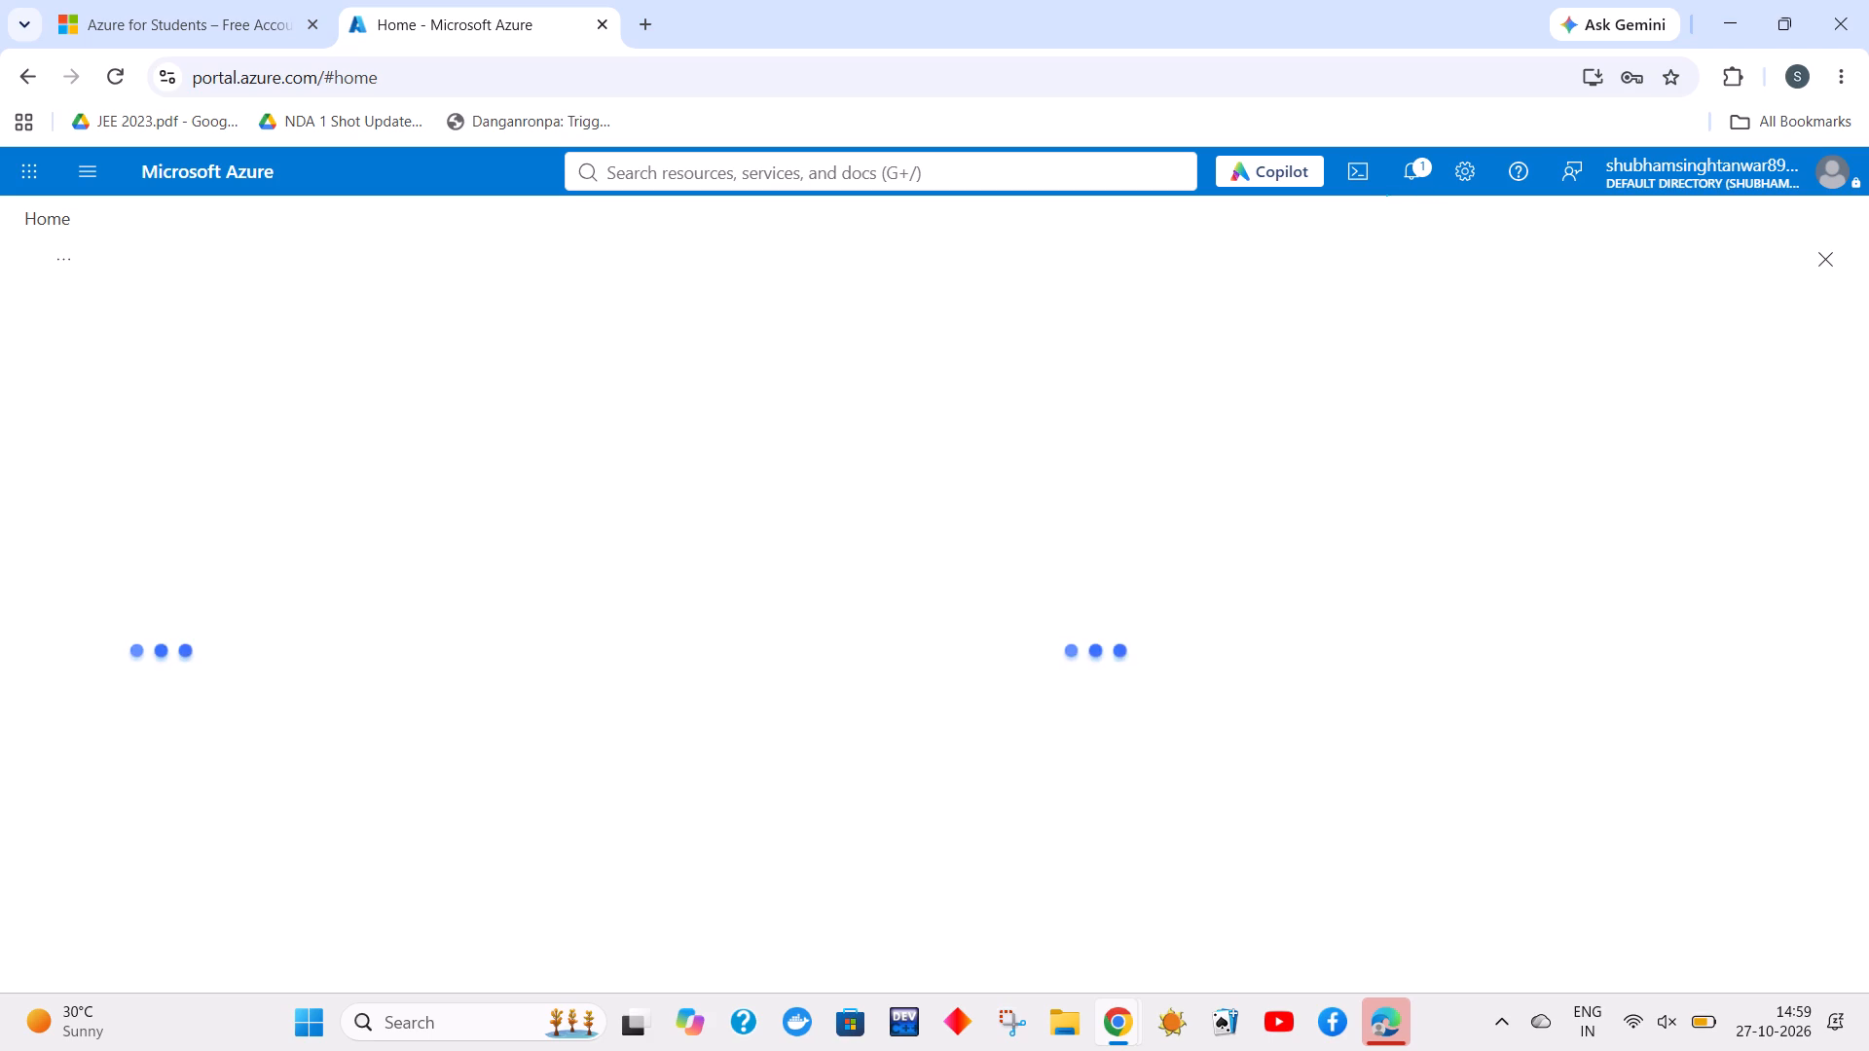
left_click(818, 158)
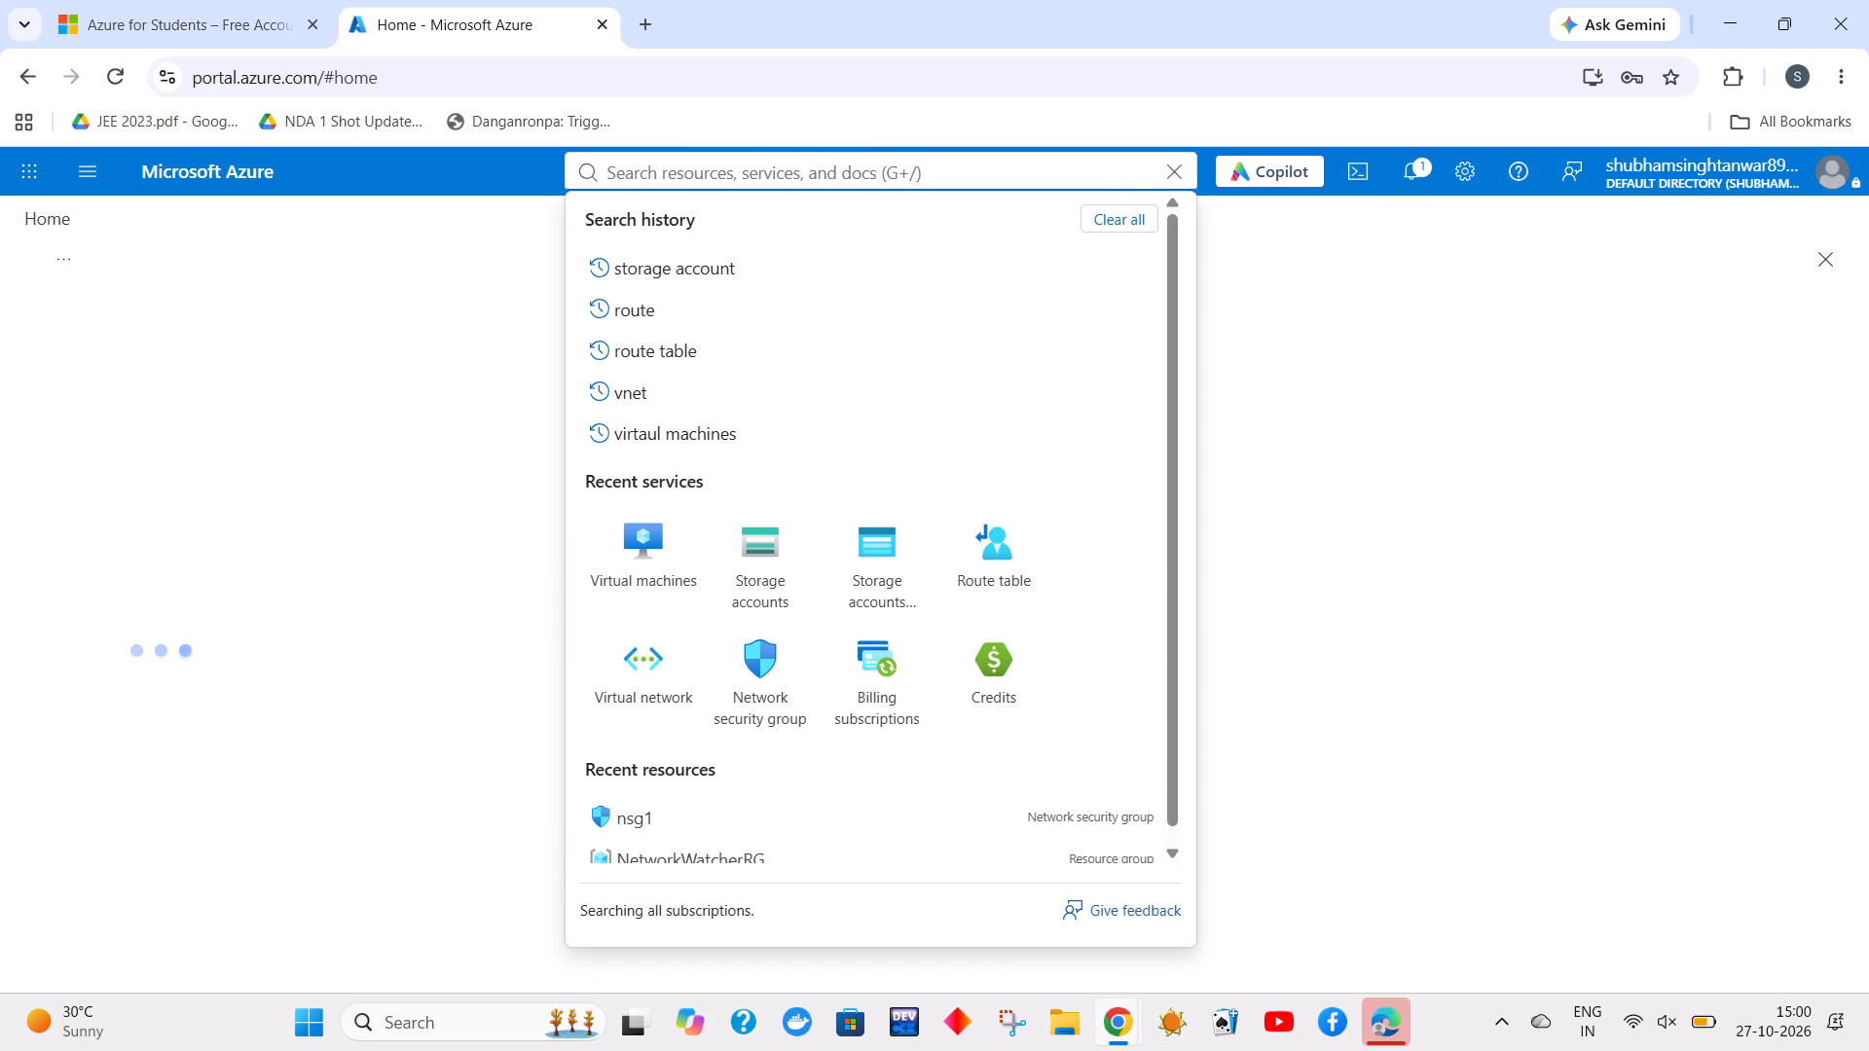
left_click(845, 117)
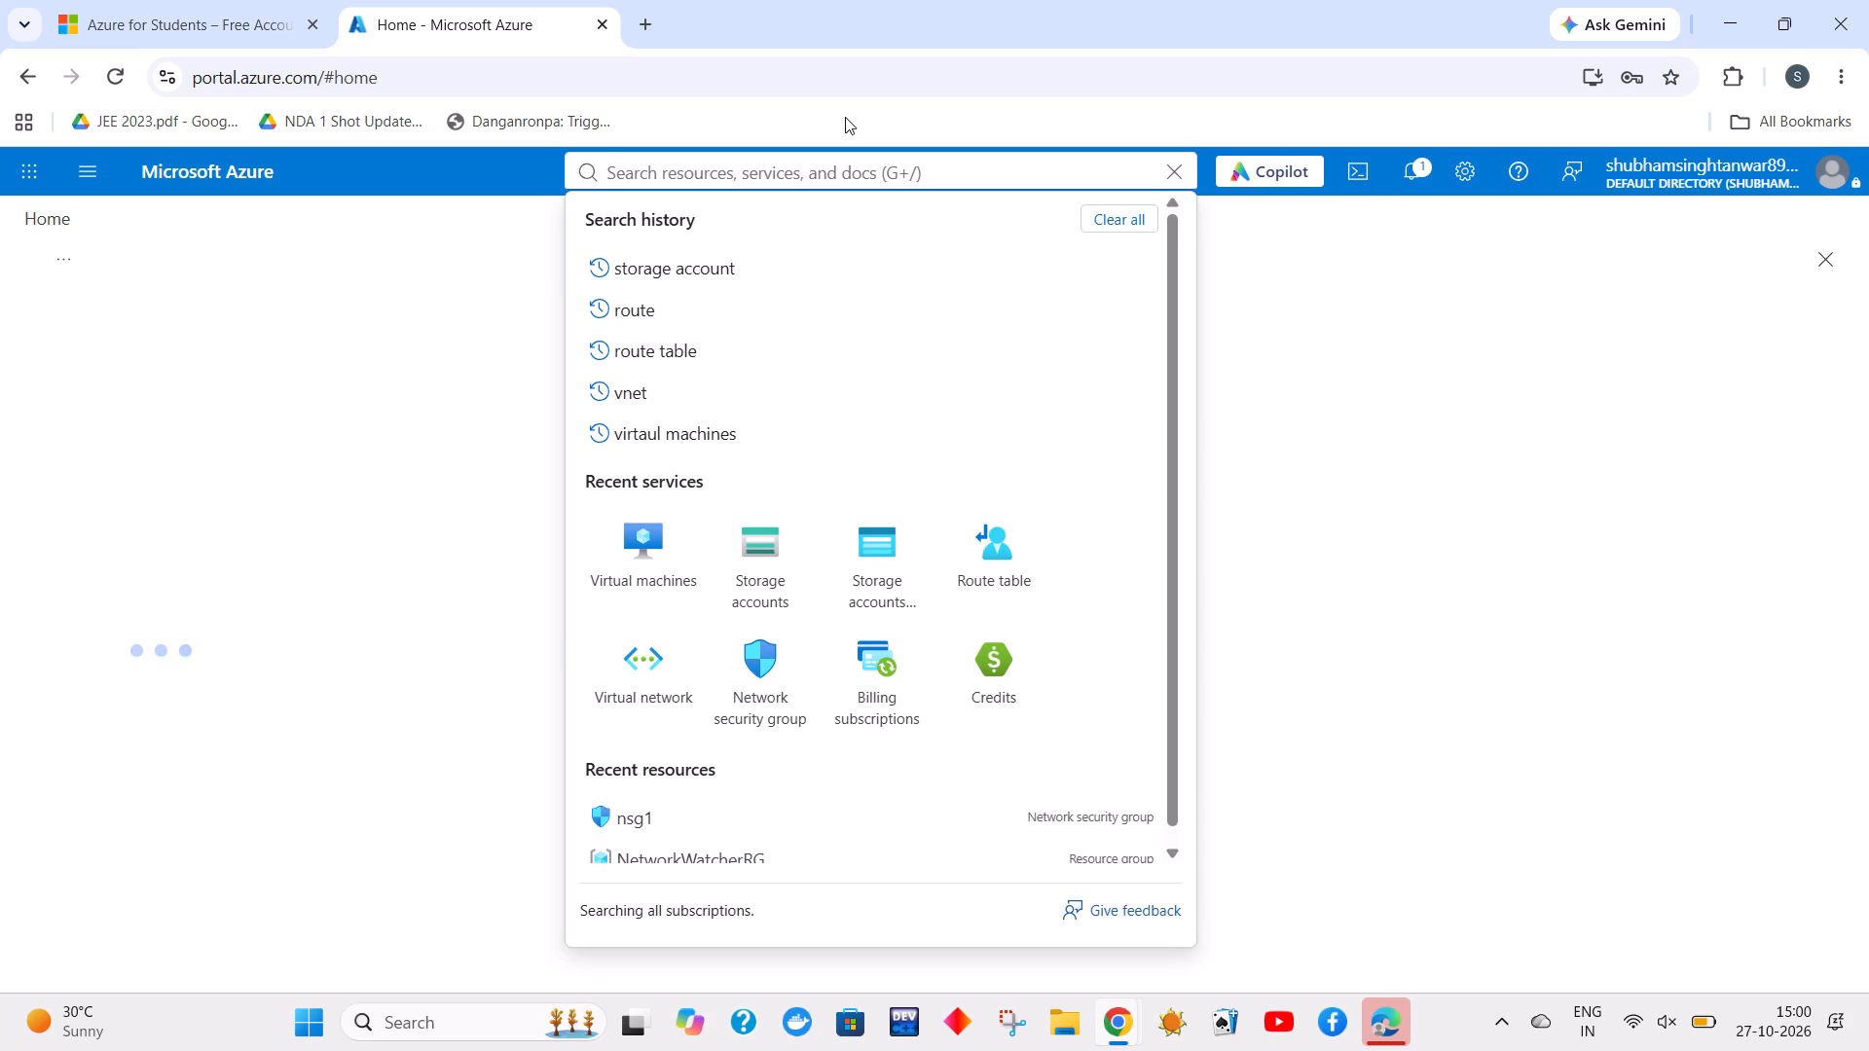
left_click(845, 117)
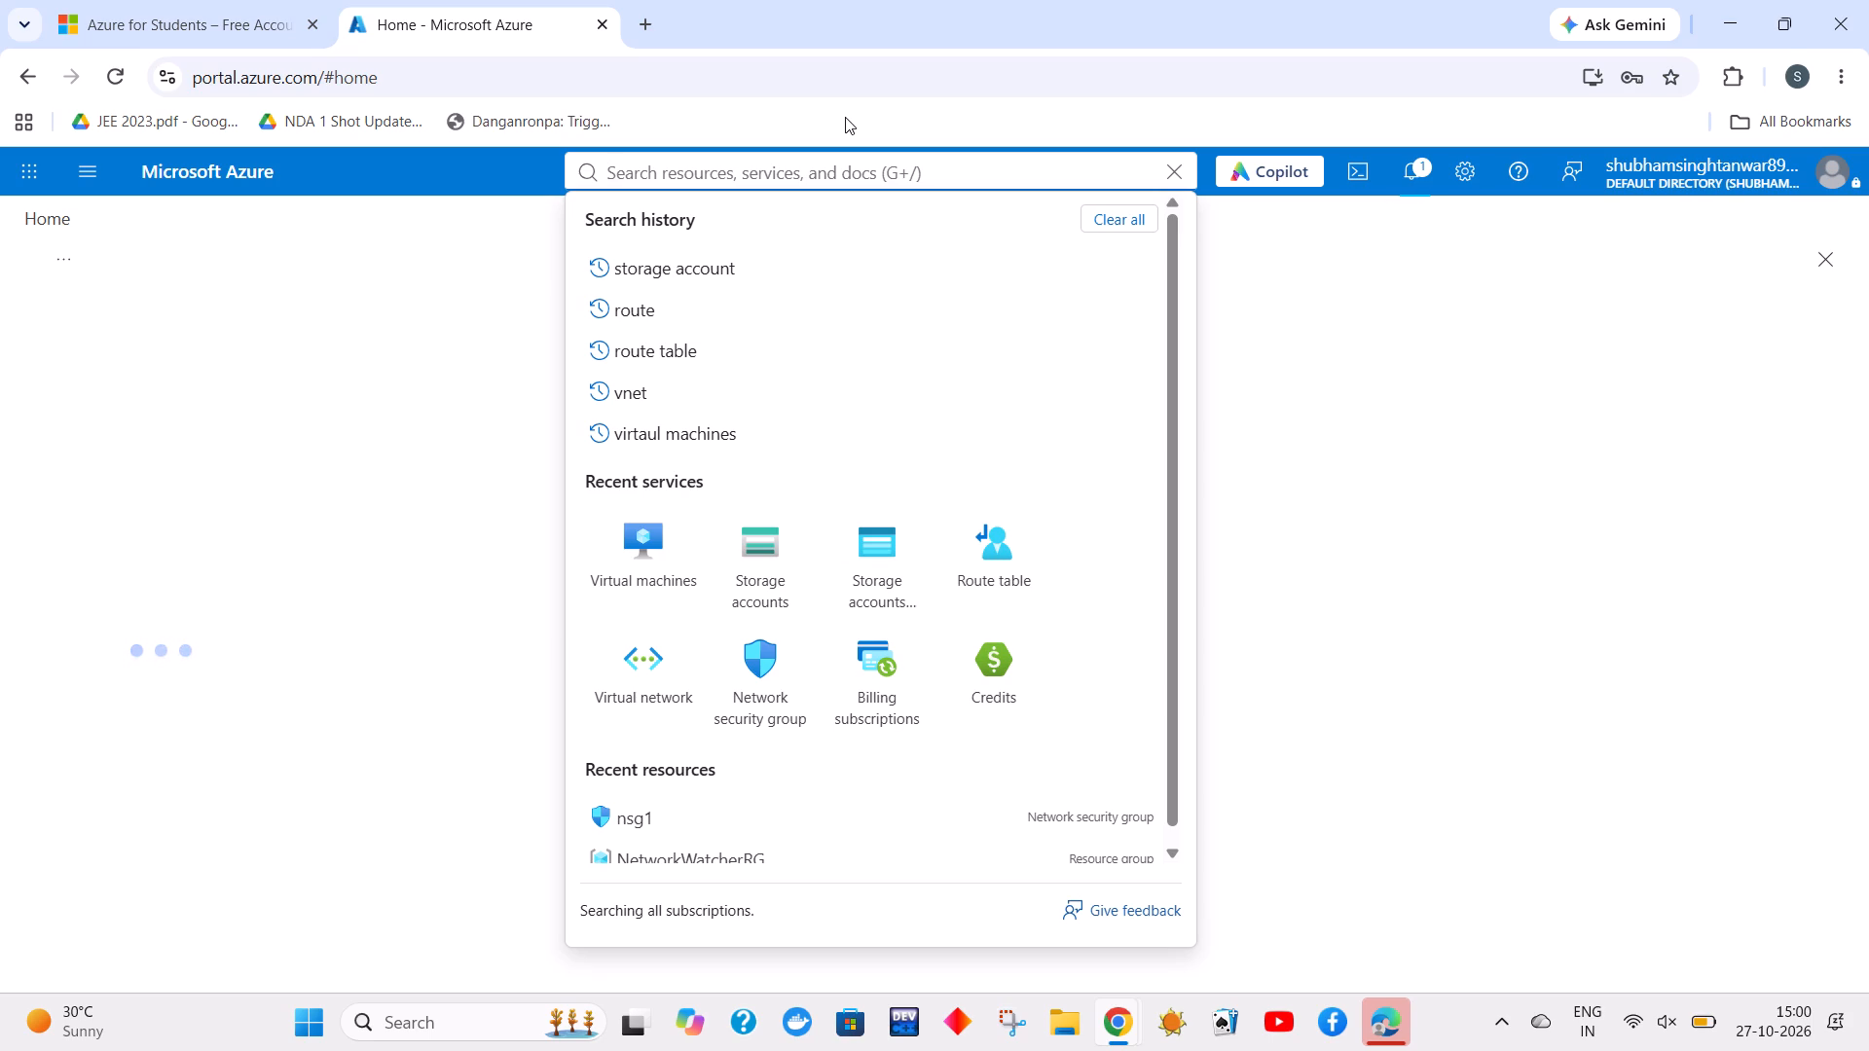
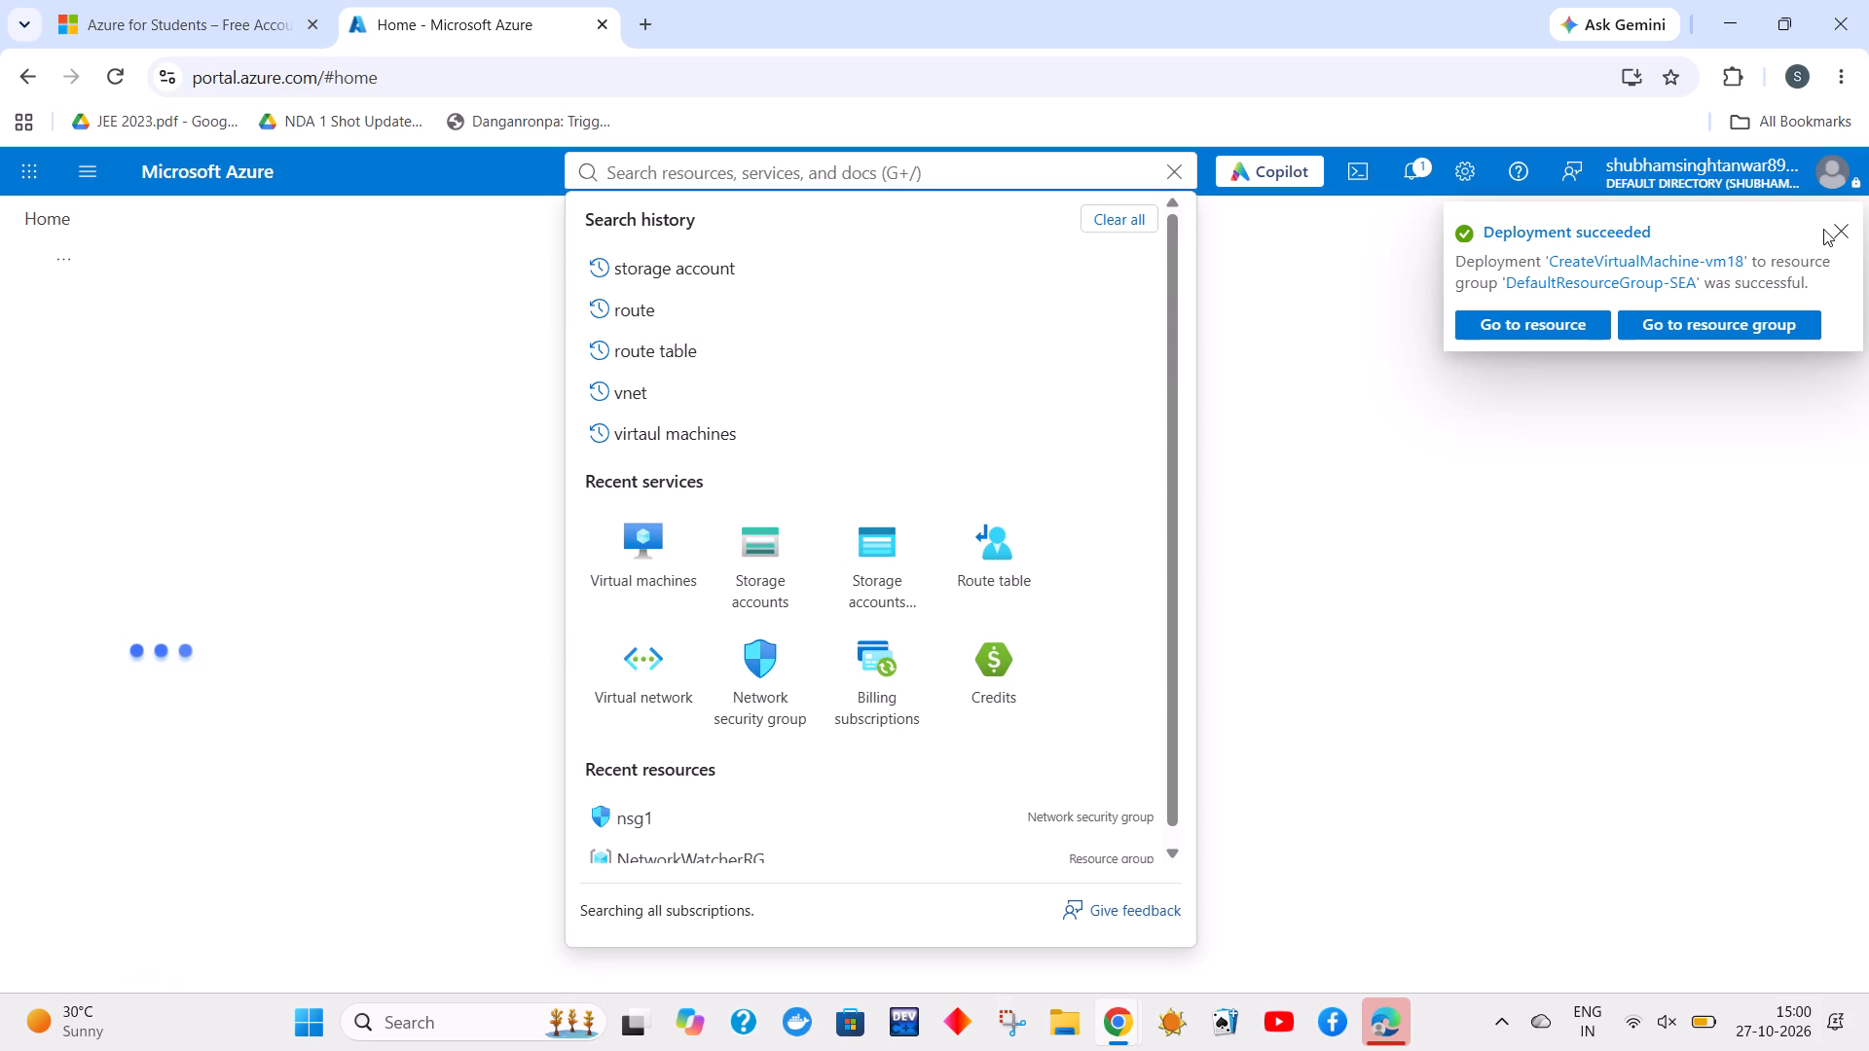
Open the newly deployed vm18 virtual machine resource.
left_click(1560, 326)
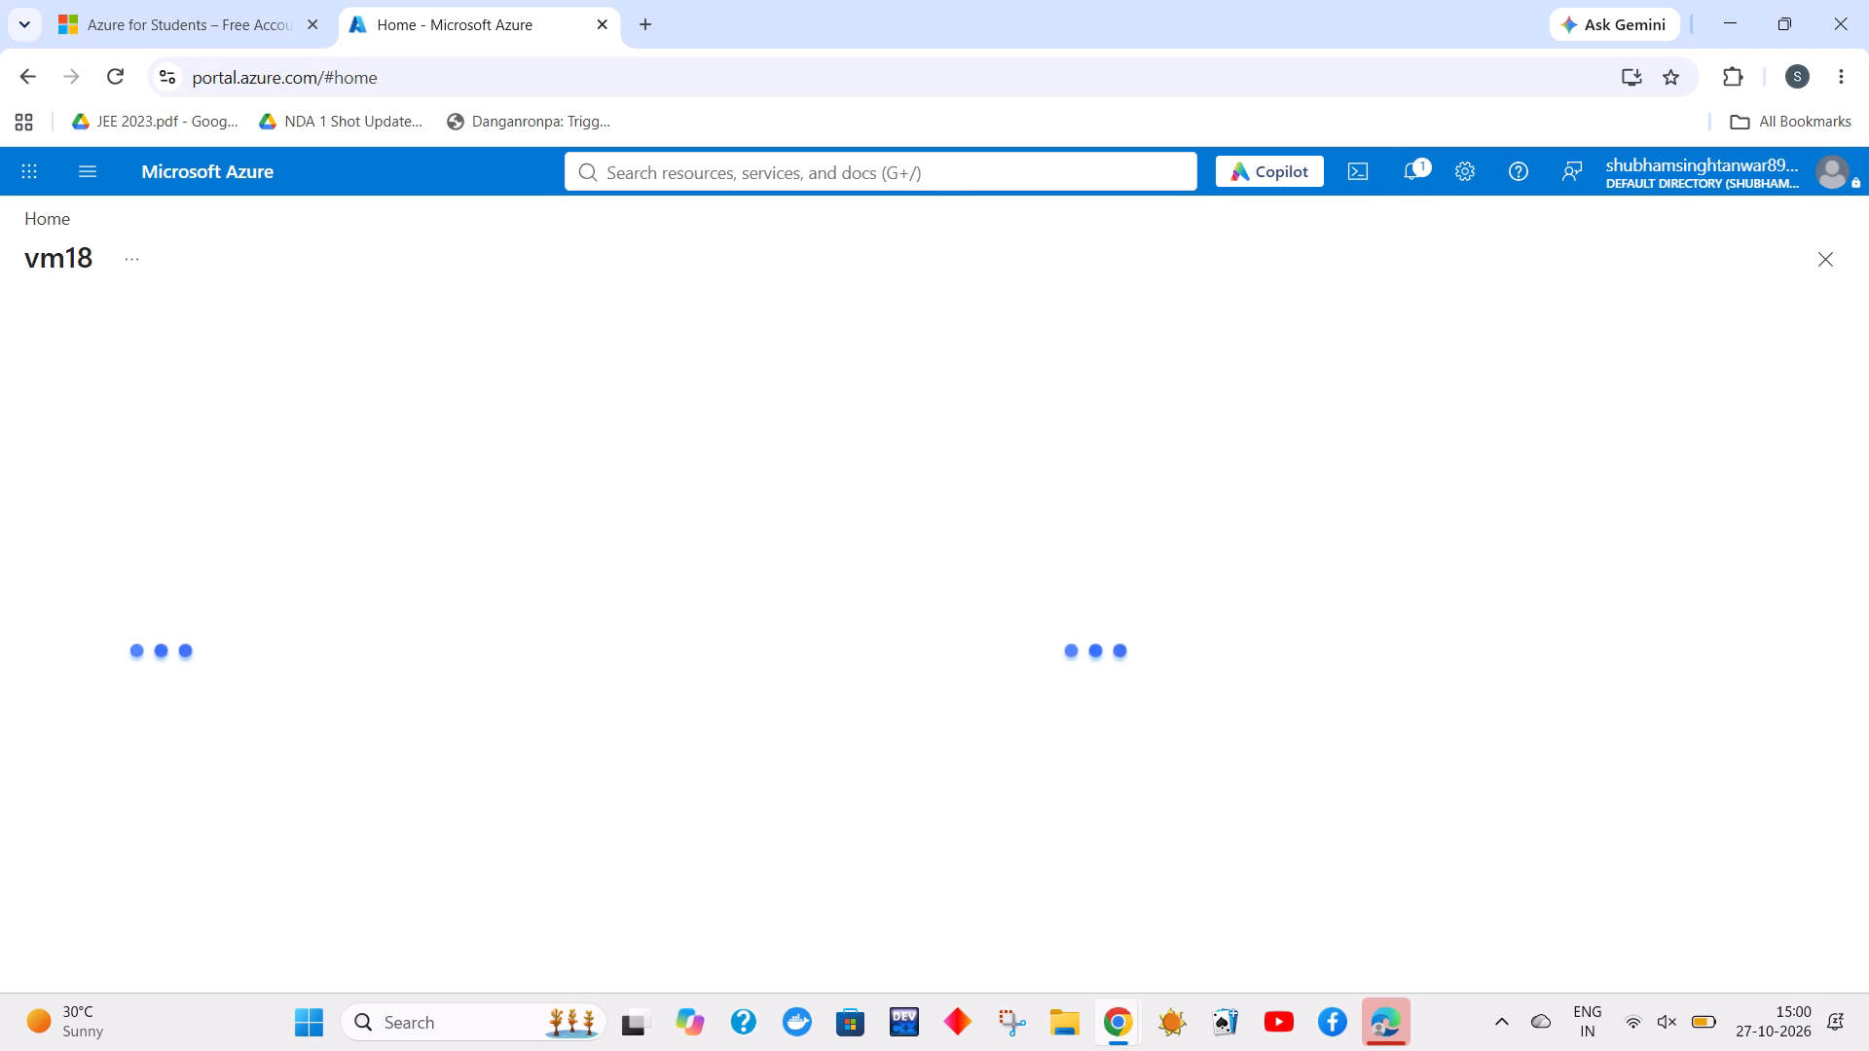
Search the portal for "service recover" and open the Recovery Services vaults service.
left_click(923, 174)
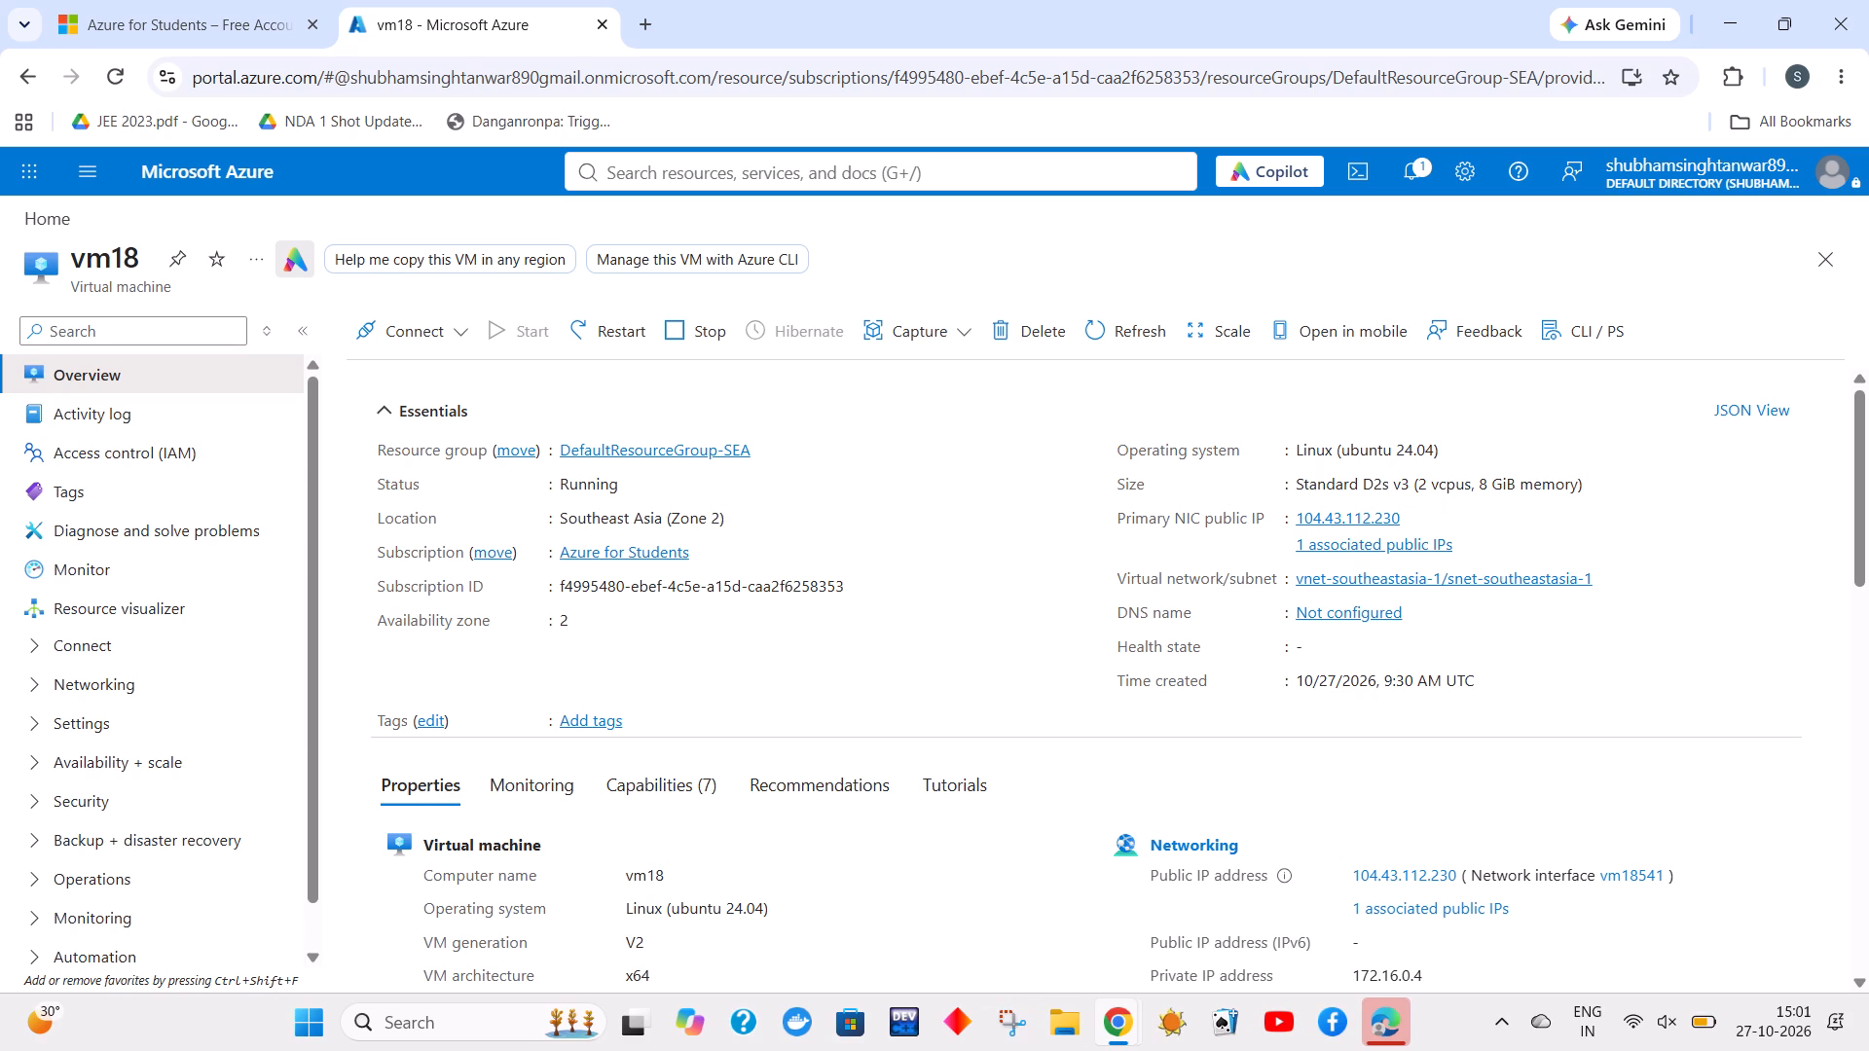
left_click(952, 170)
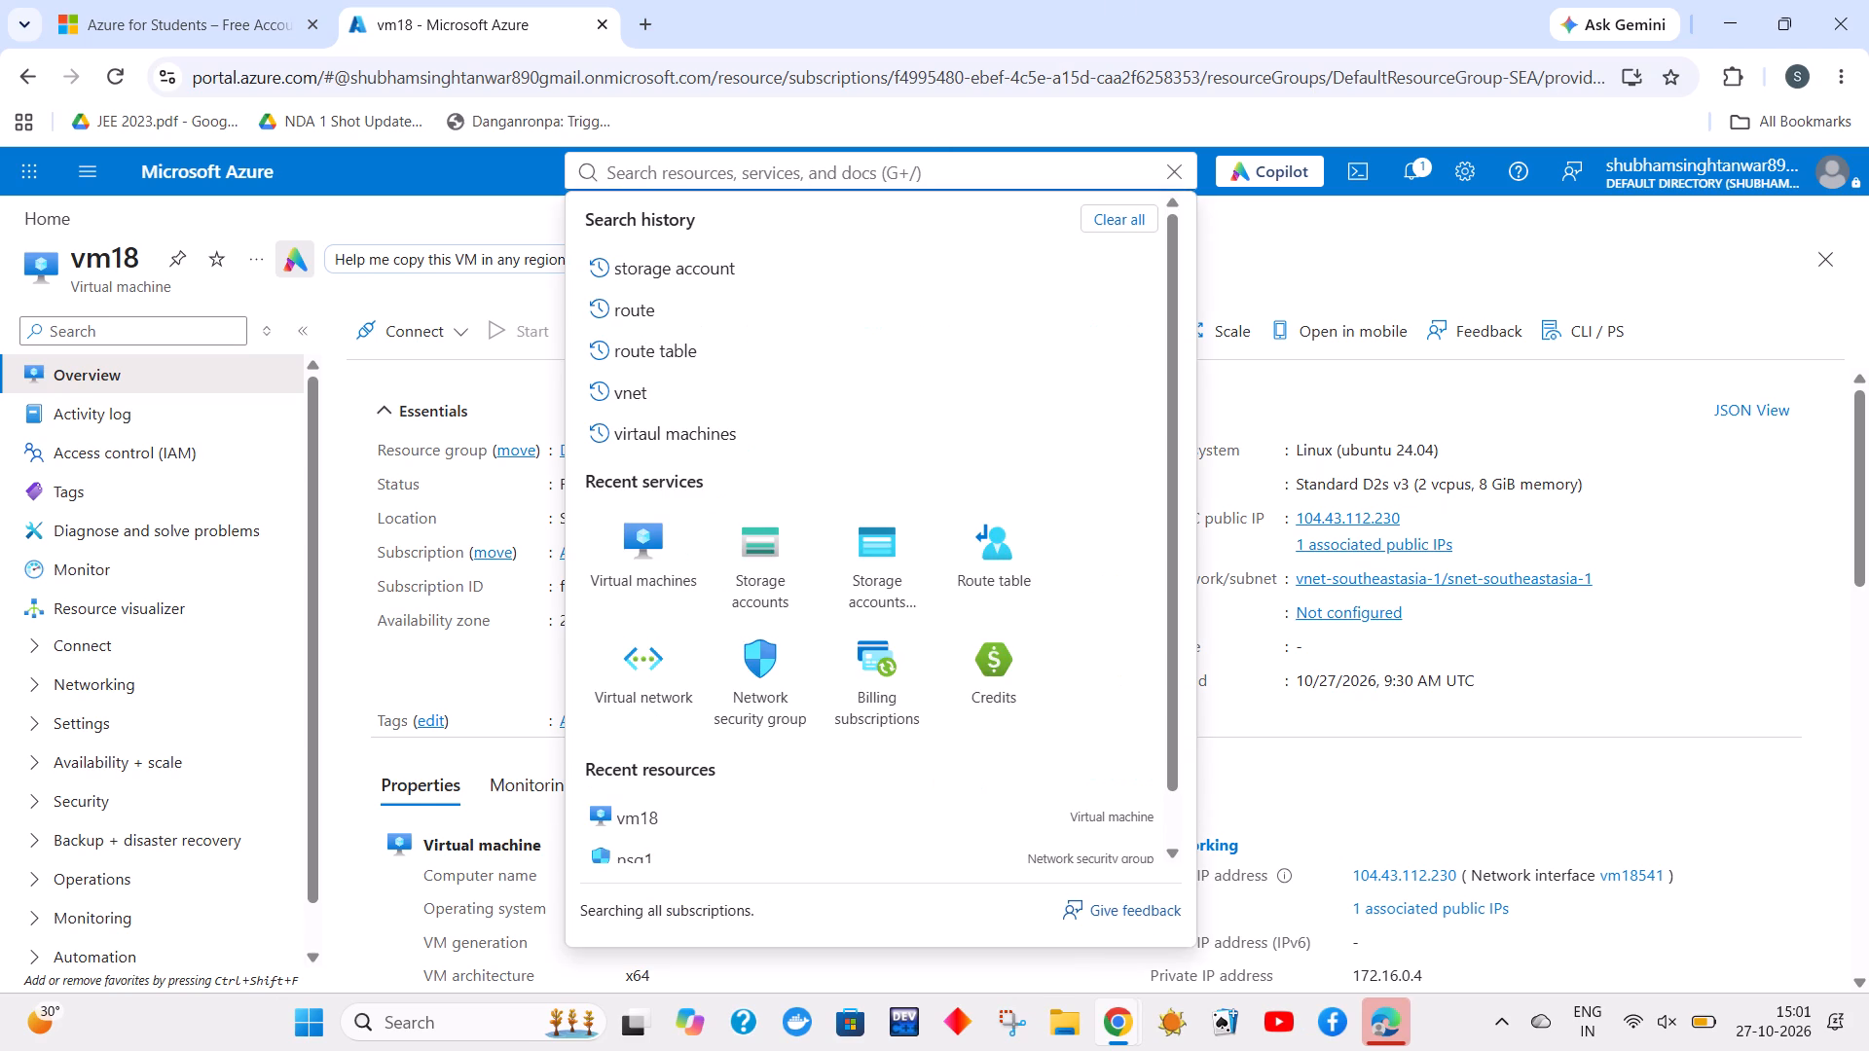
type("service")
key("space")
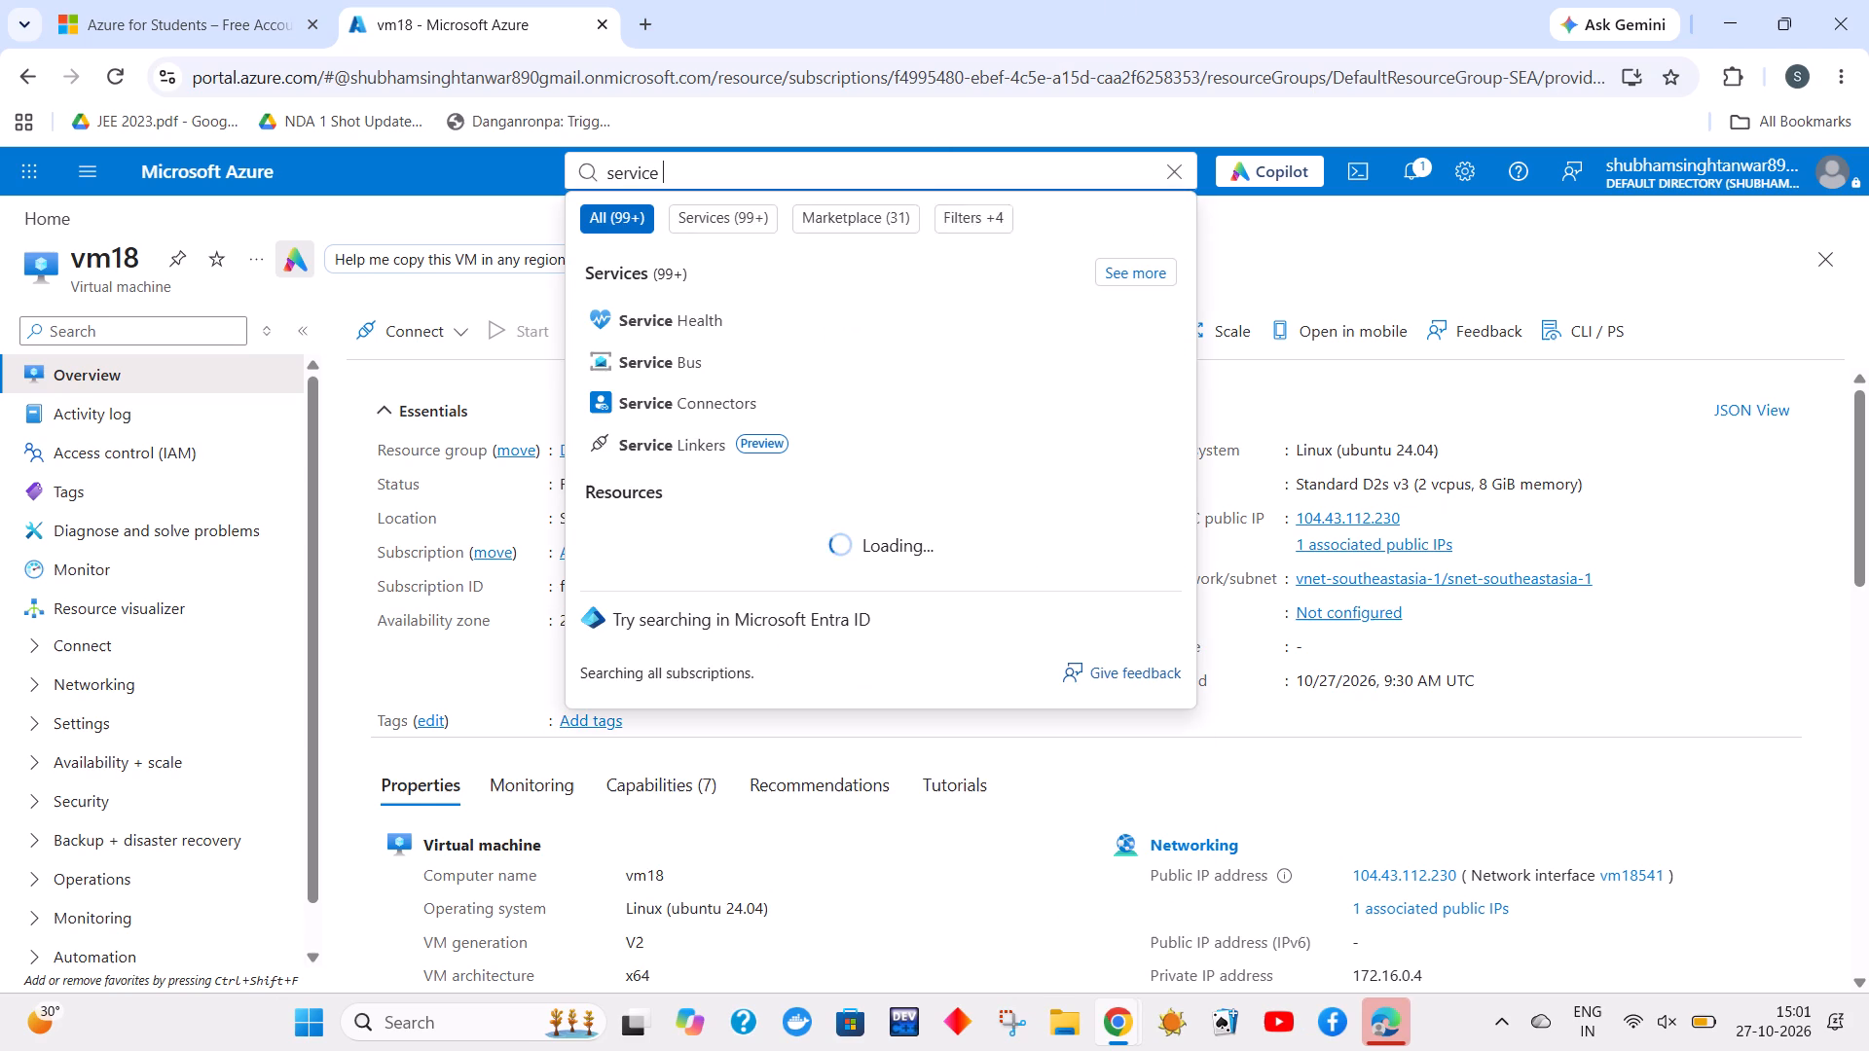
type("recover")
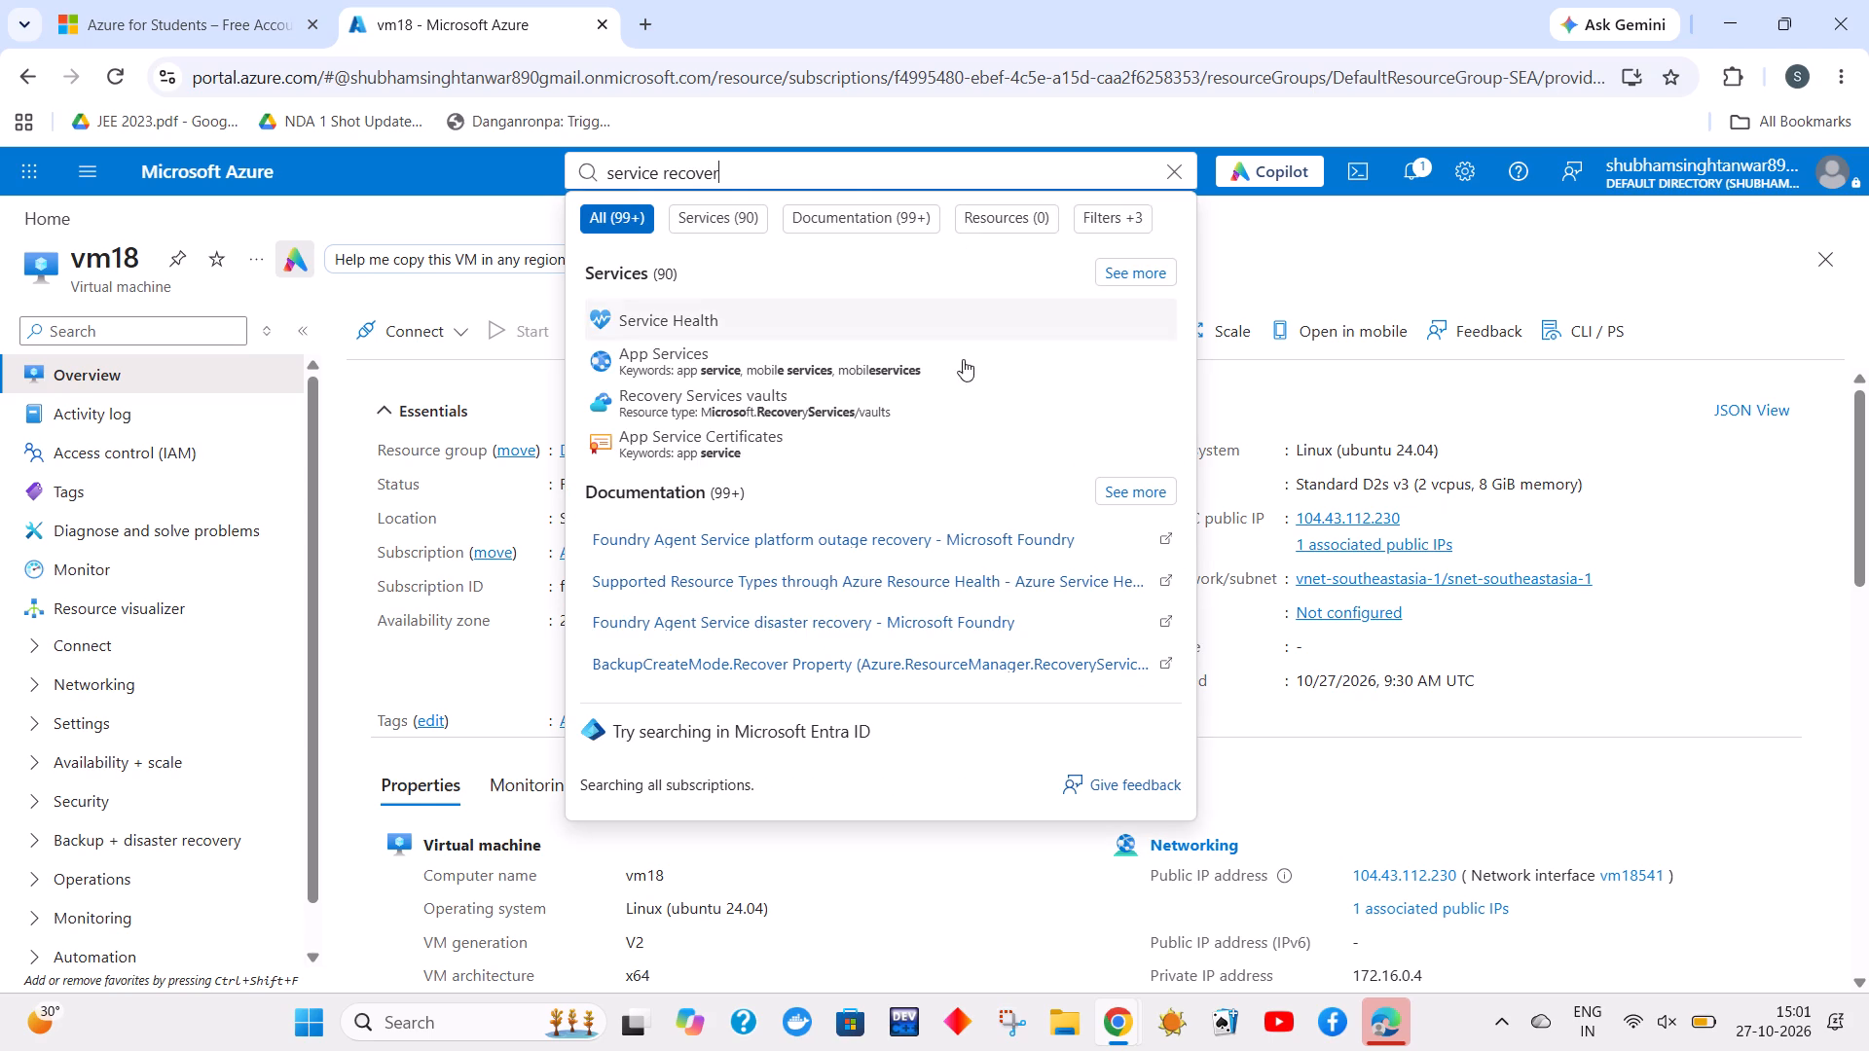
left_click(959, 404)
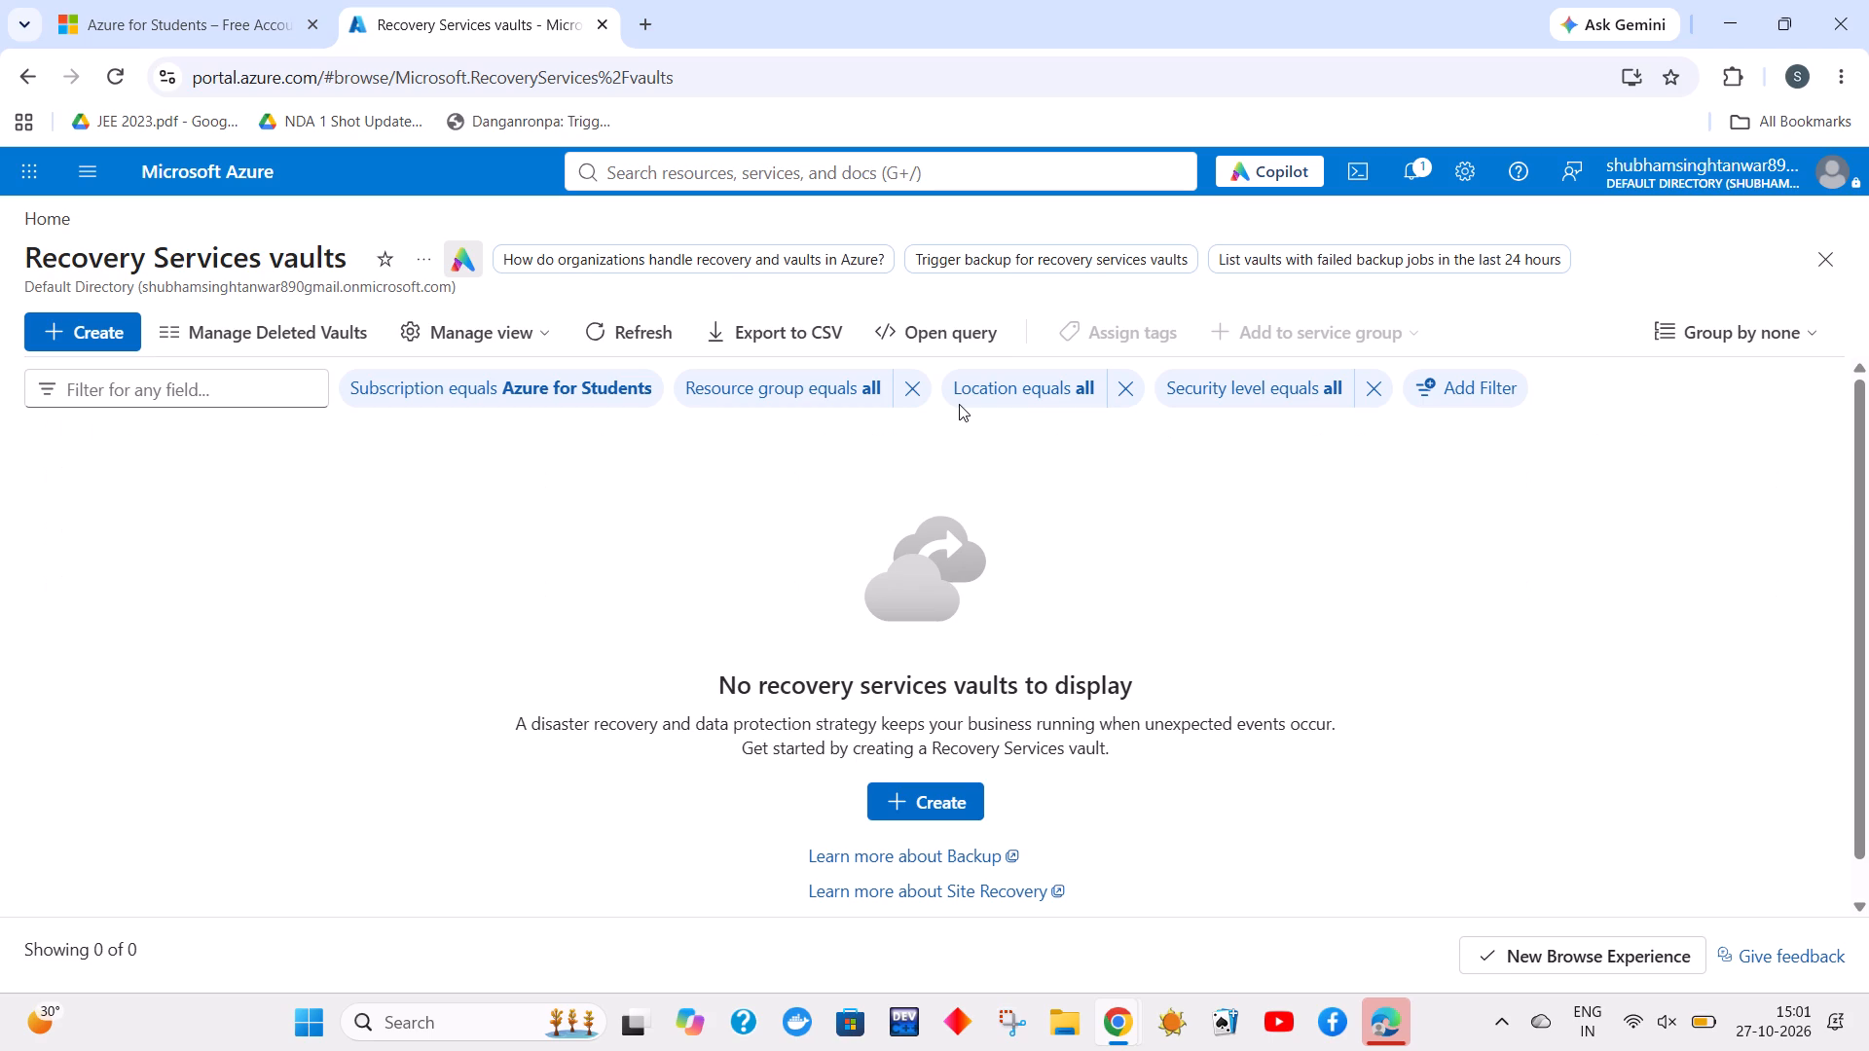
Start a new Recovery Services vault in resource group DefaultResourceGroup-SEA and name it vault17.
left_click(935, 787)
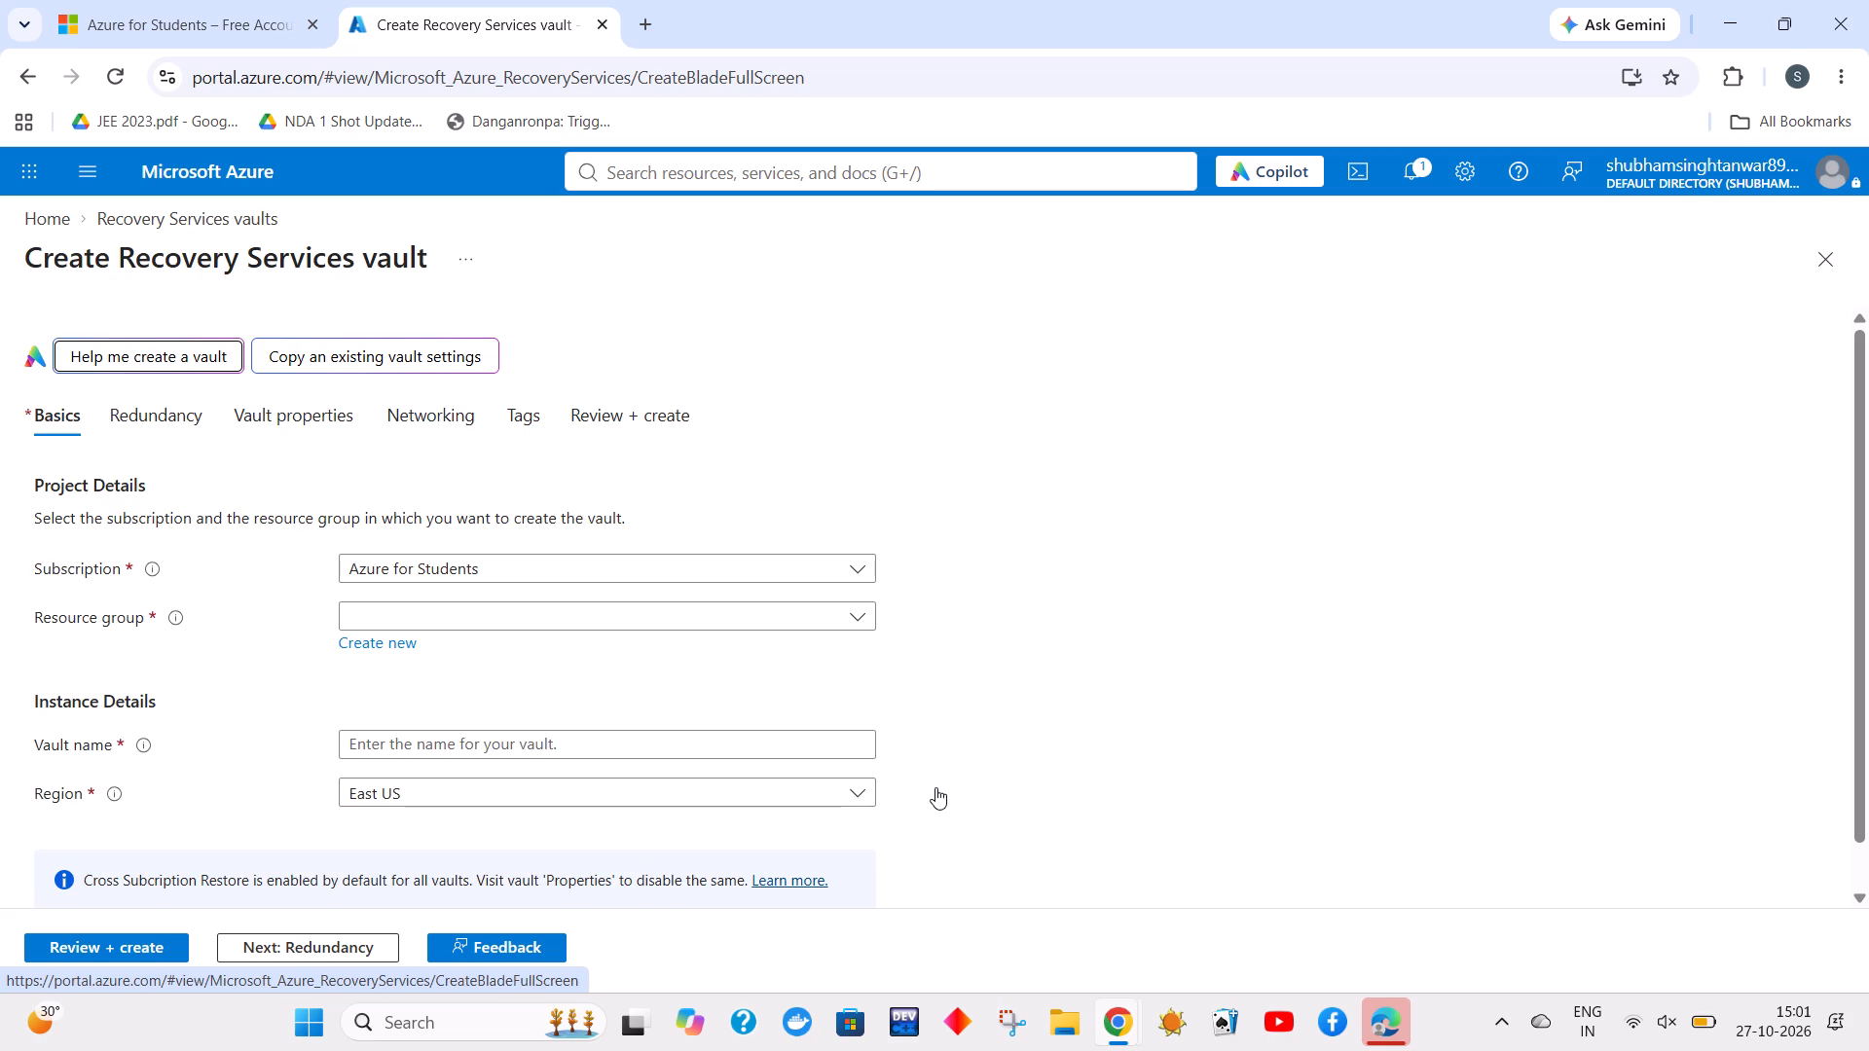
left_click(799, 616)
left_click(755, 685)
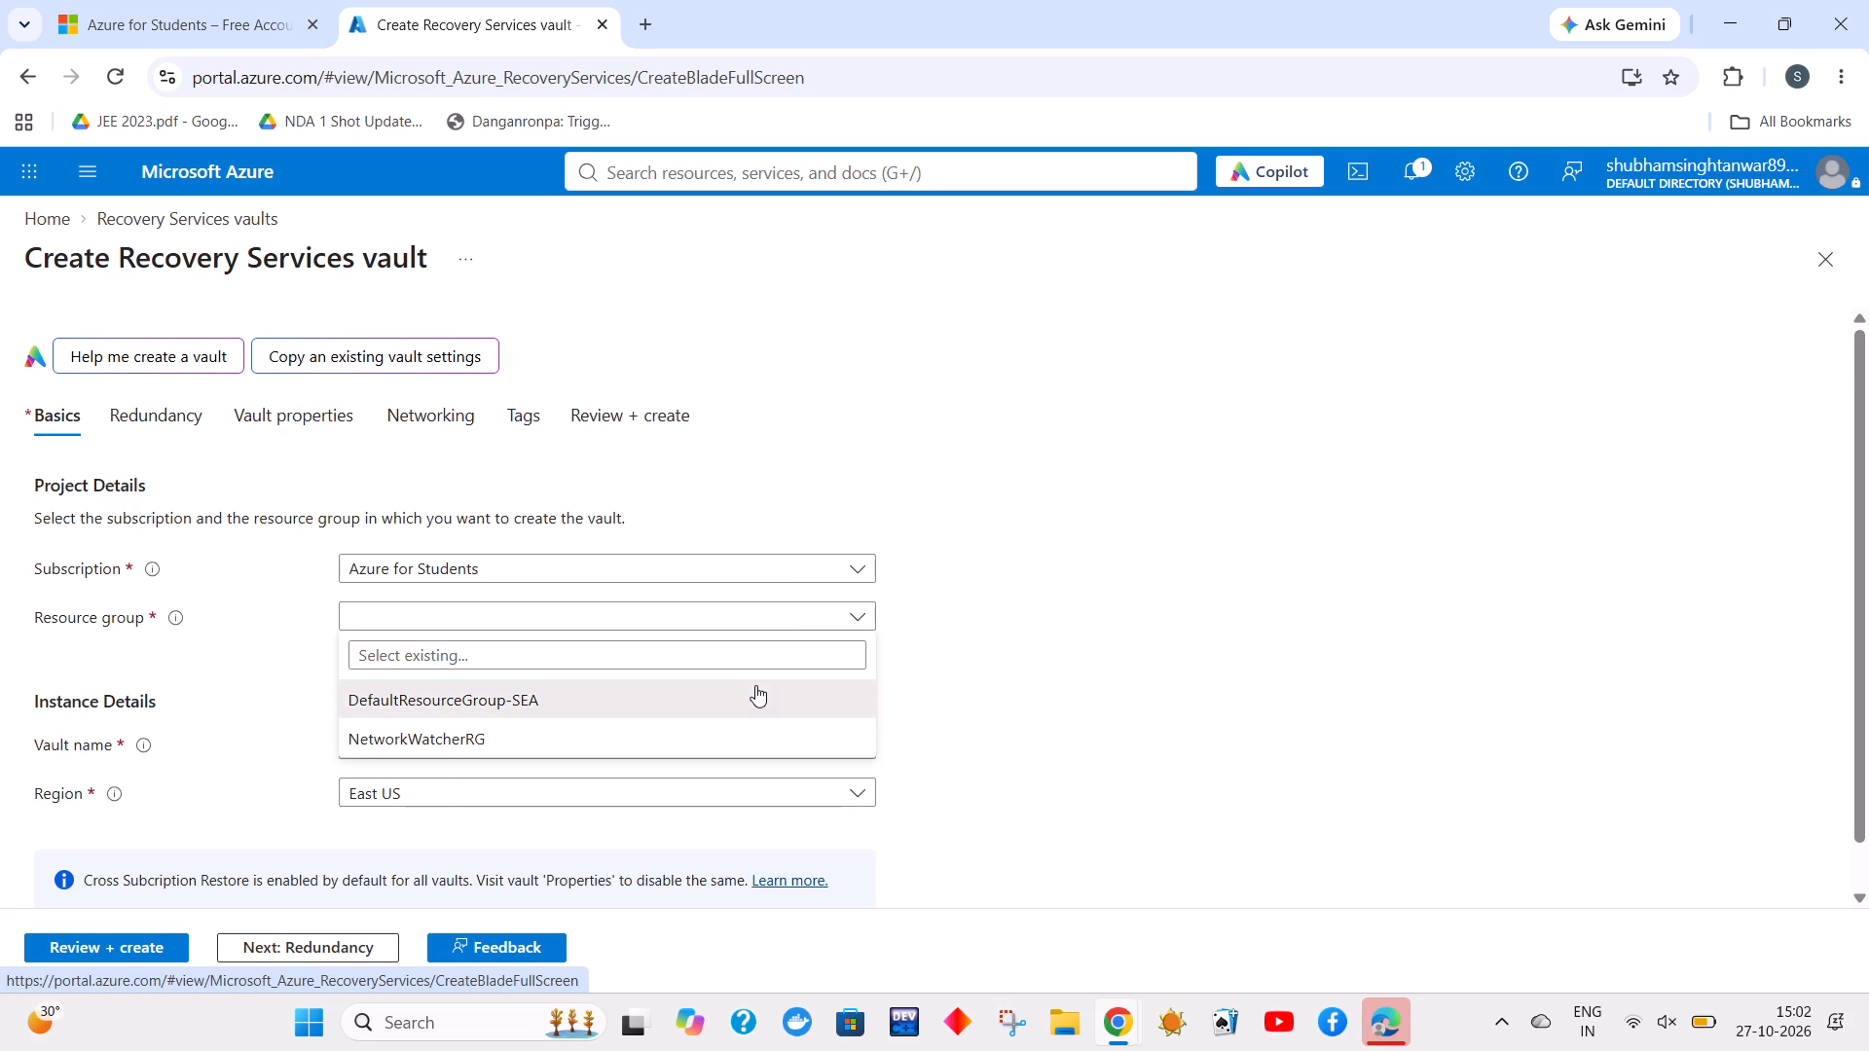
scroll(755, 685, "down", 1)
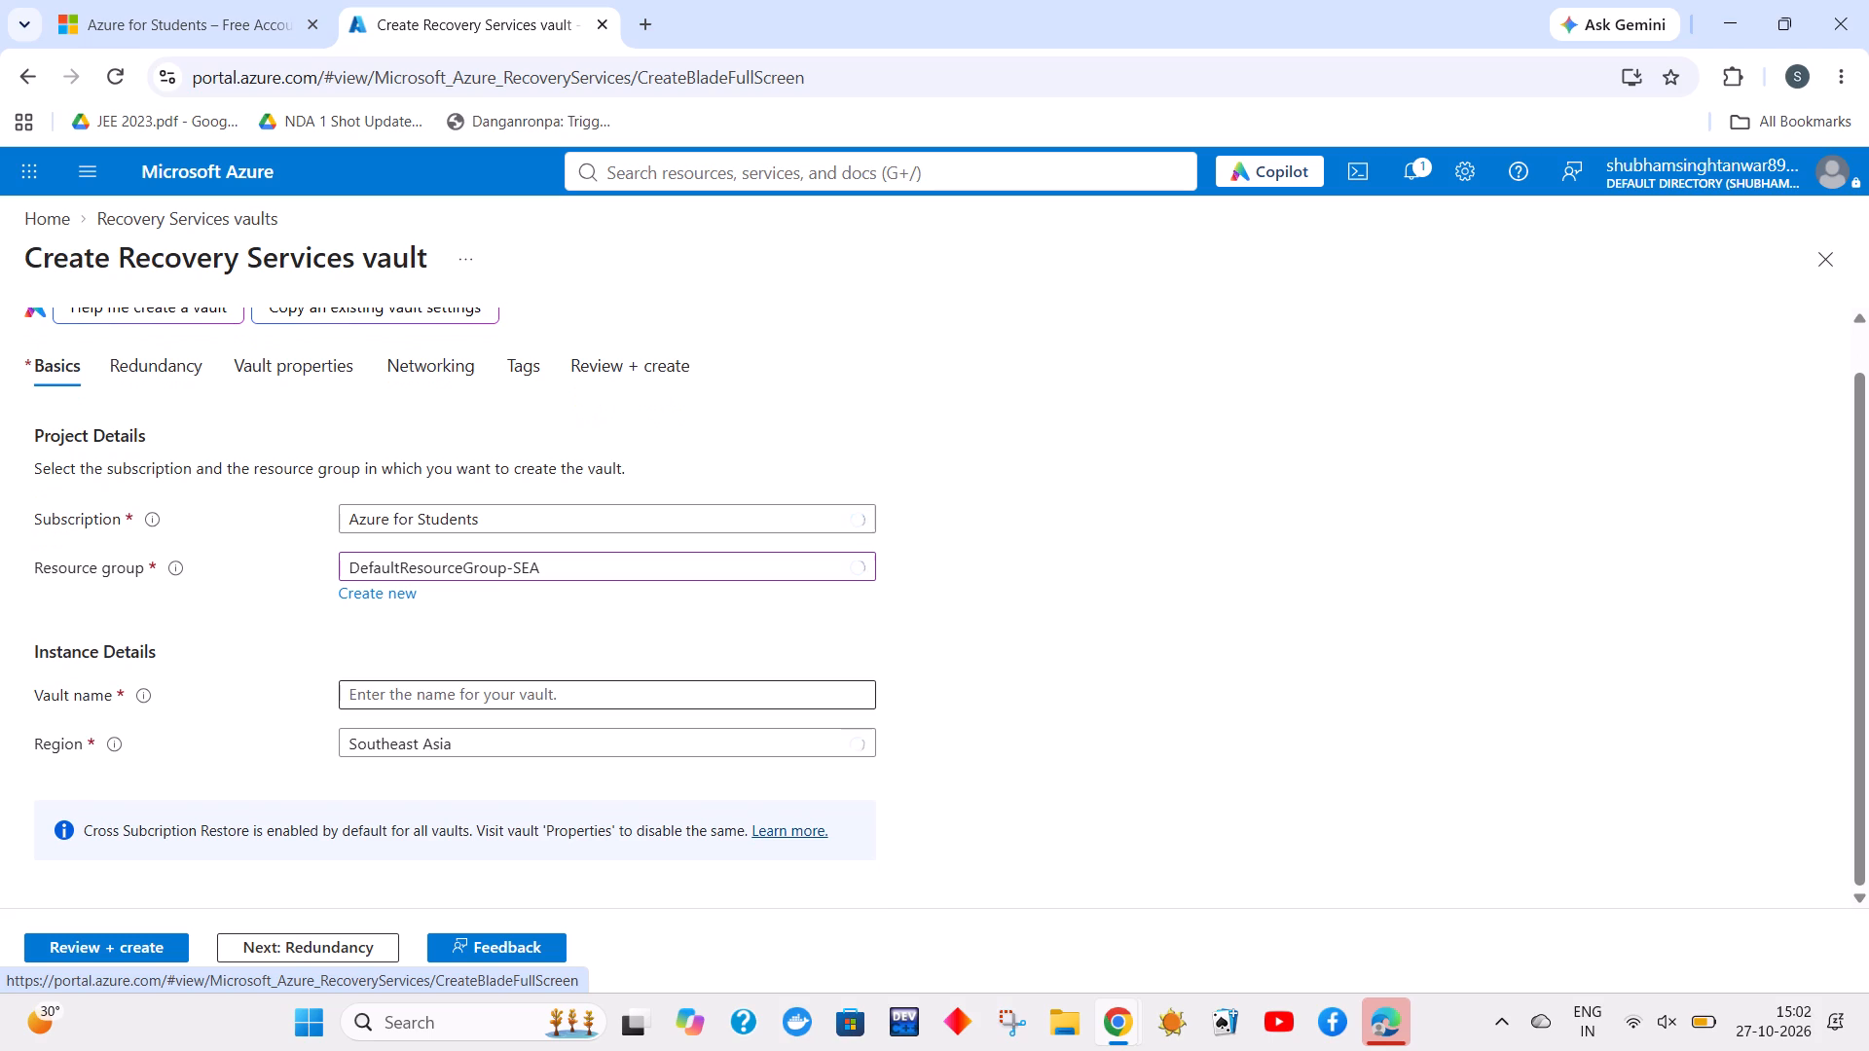
left_click(728, 696)
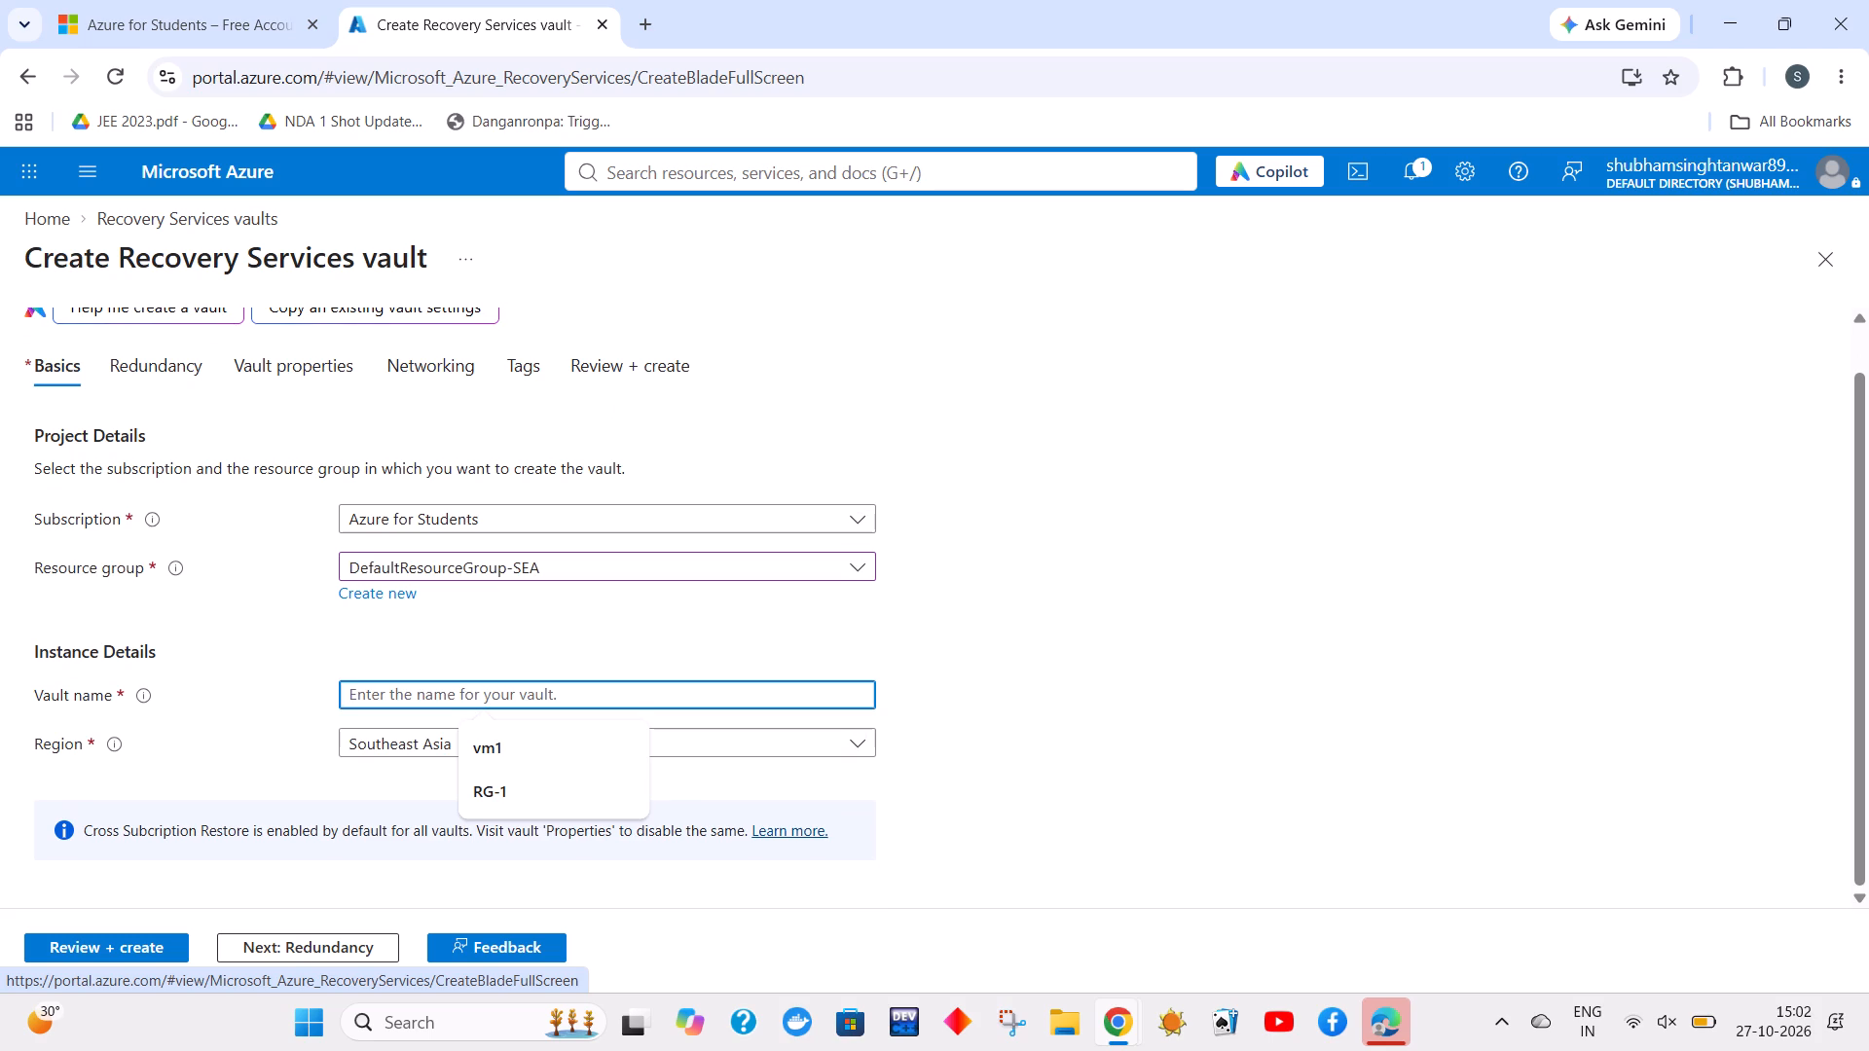
type("va")
type("ult")
key("1")
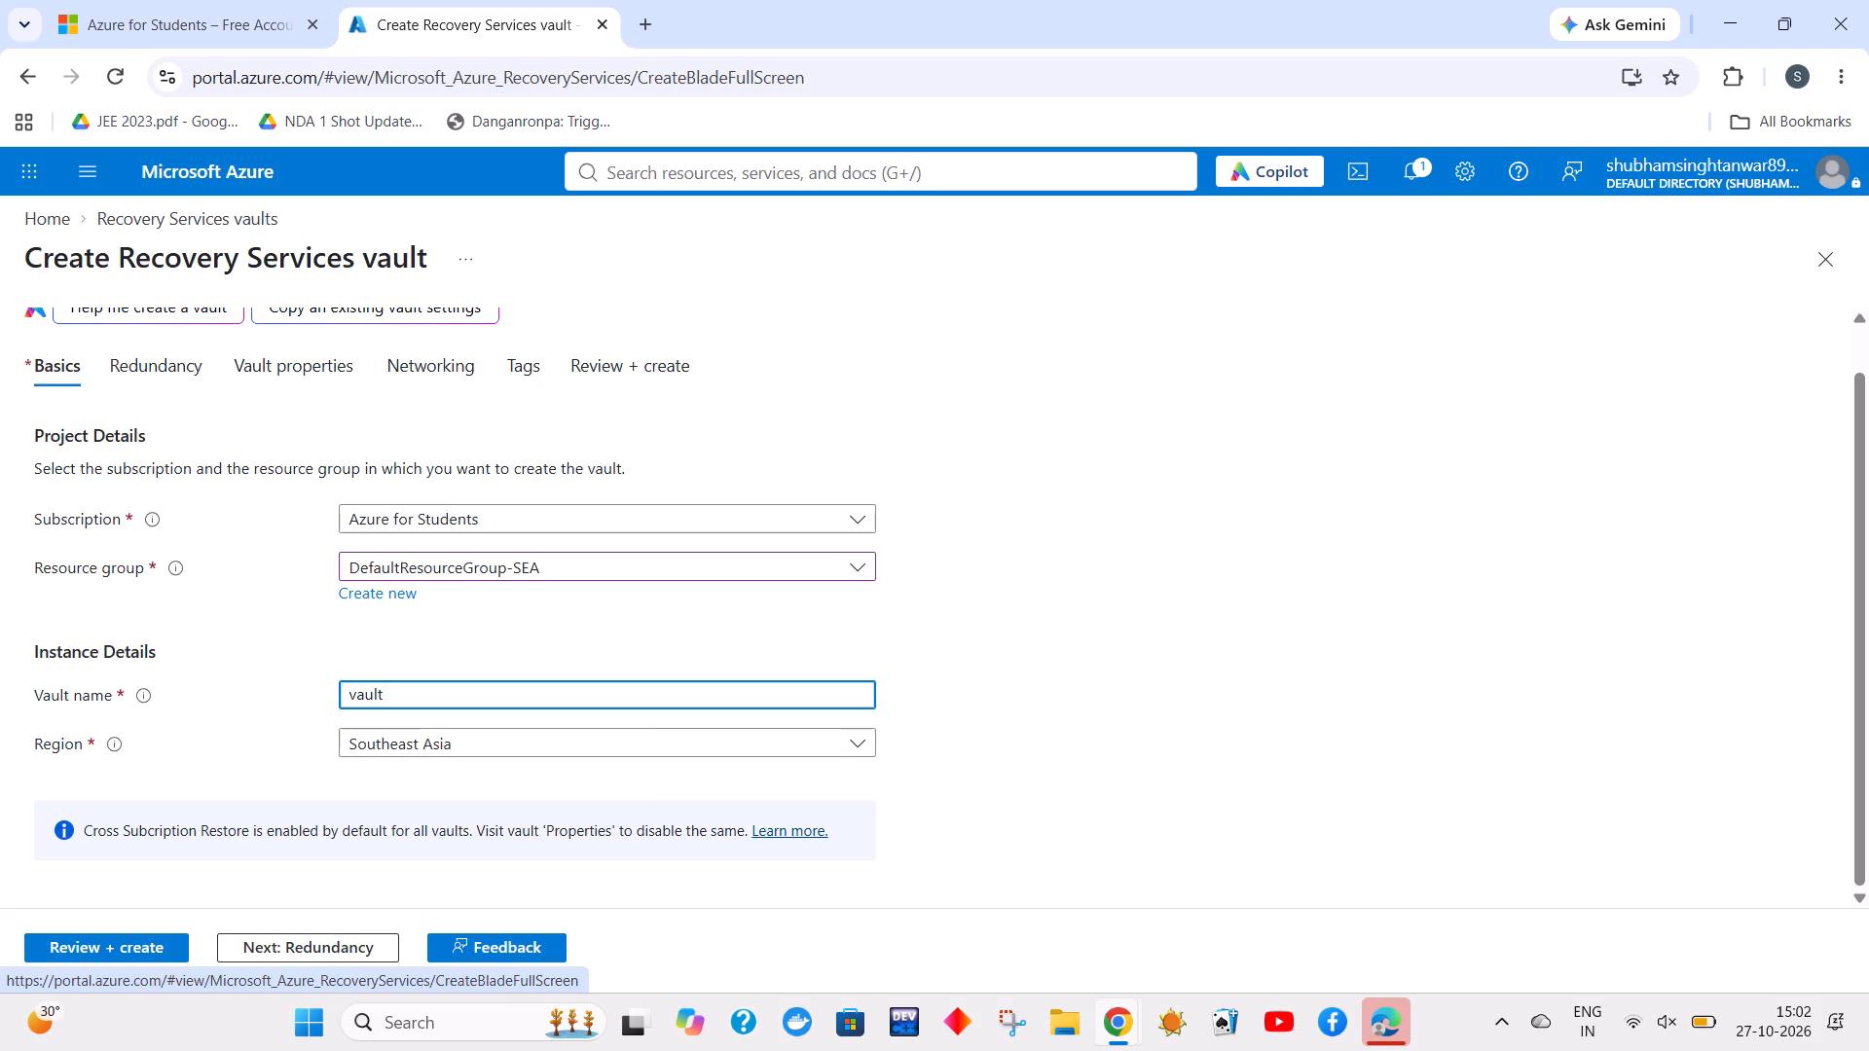
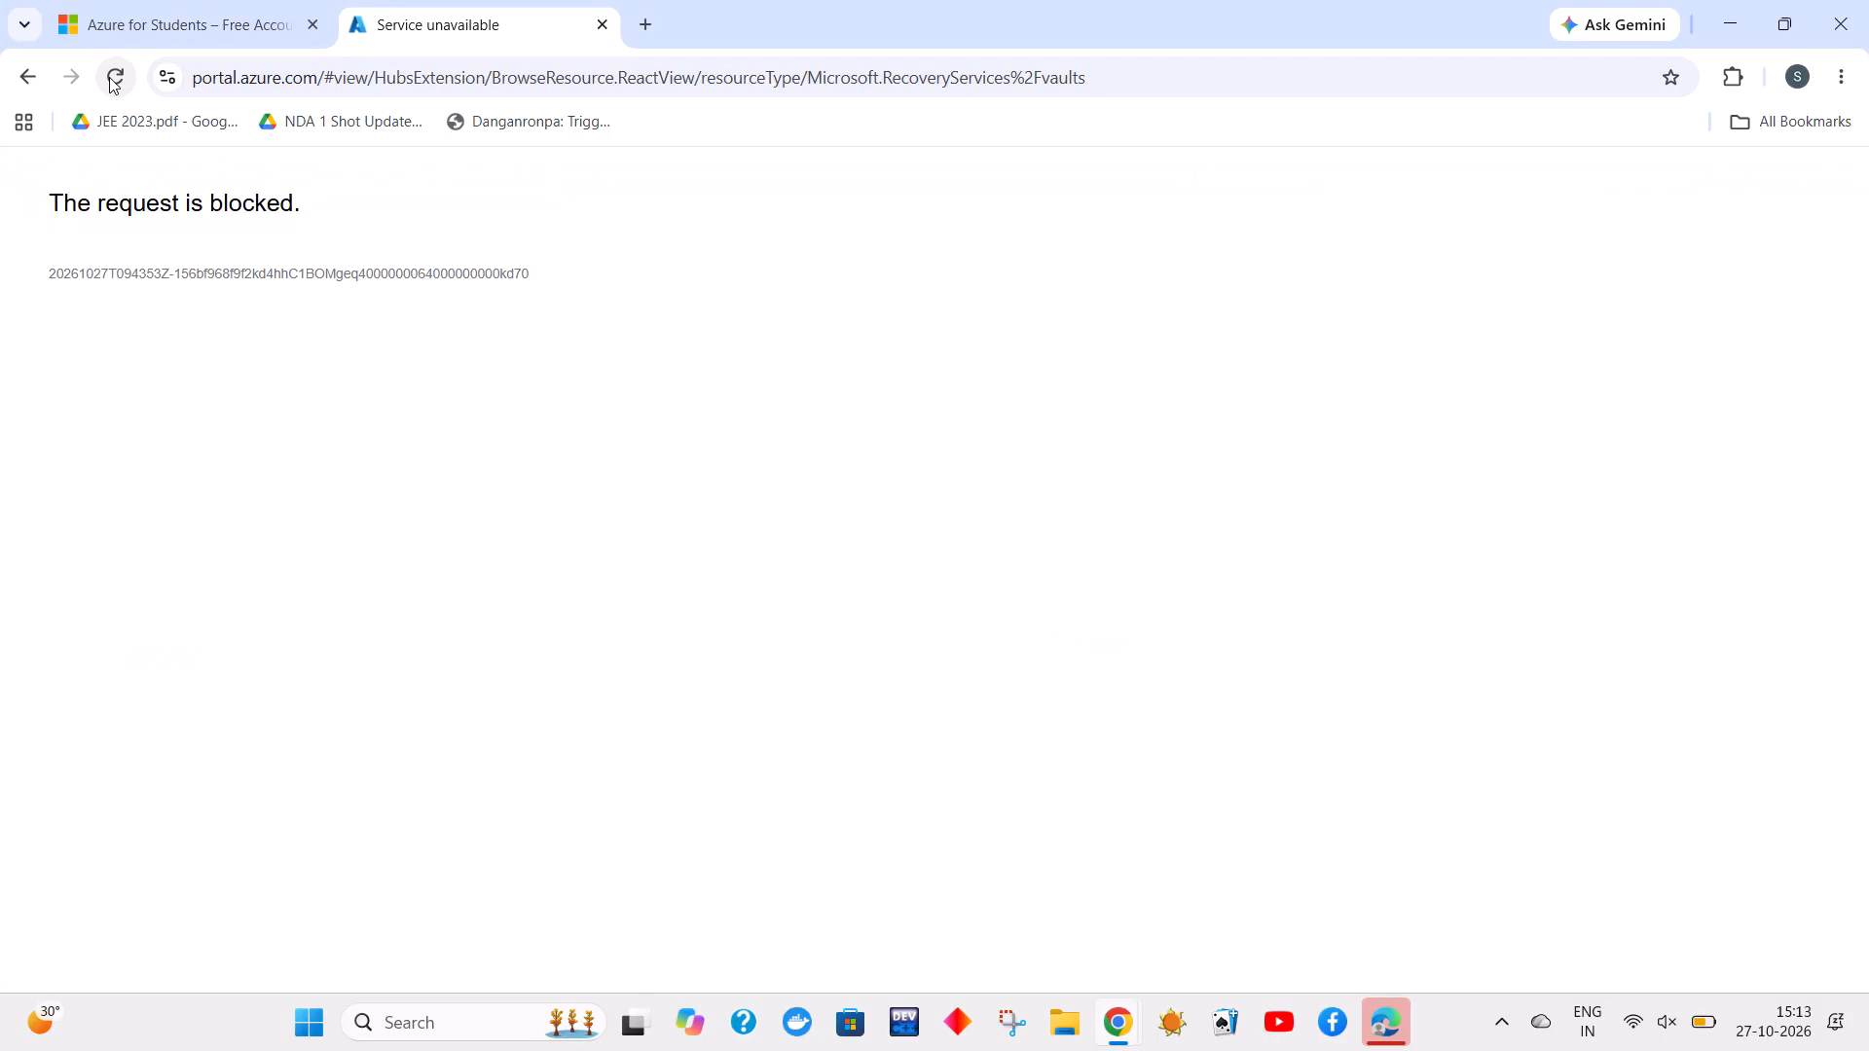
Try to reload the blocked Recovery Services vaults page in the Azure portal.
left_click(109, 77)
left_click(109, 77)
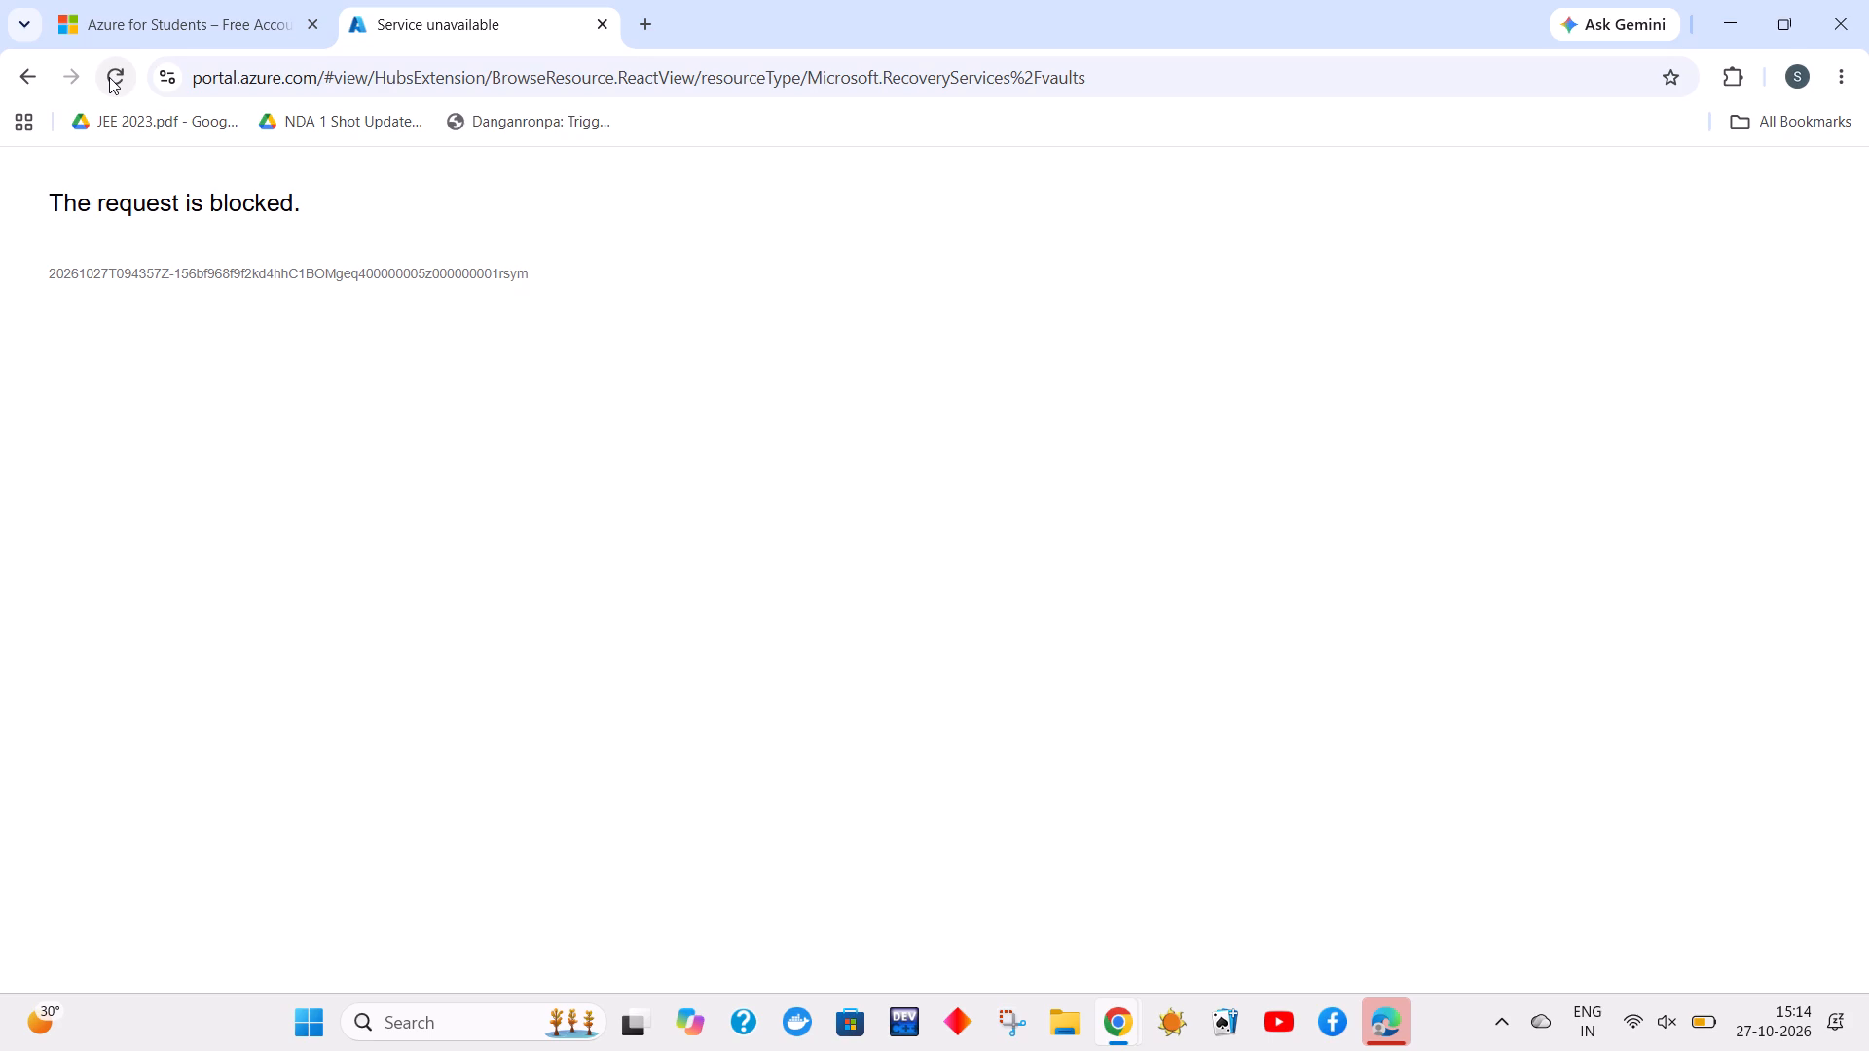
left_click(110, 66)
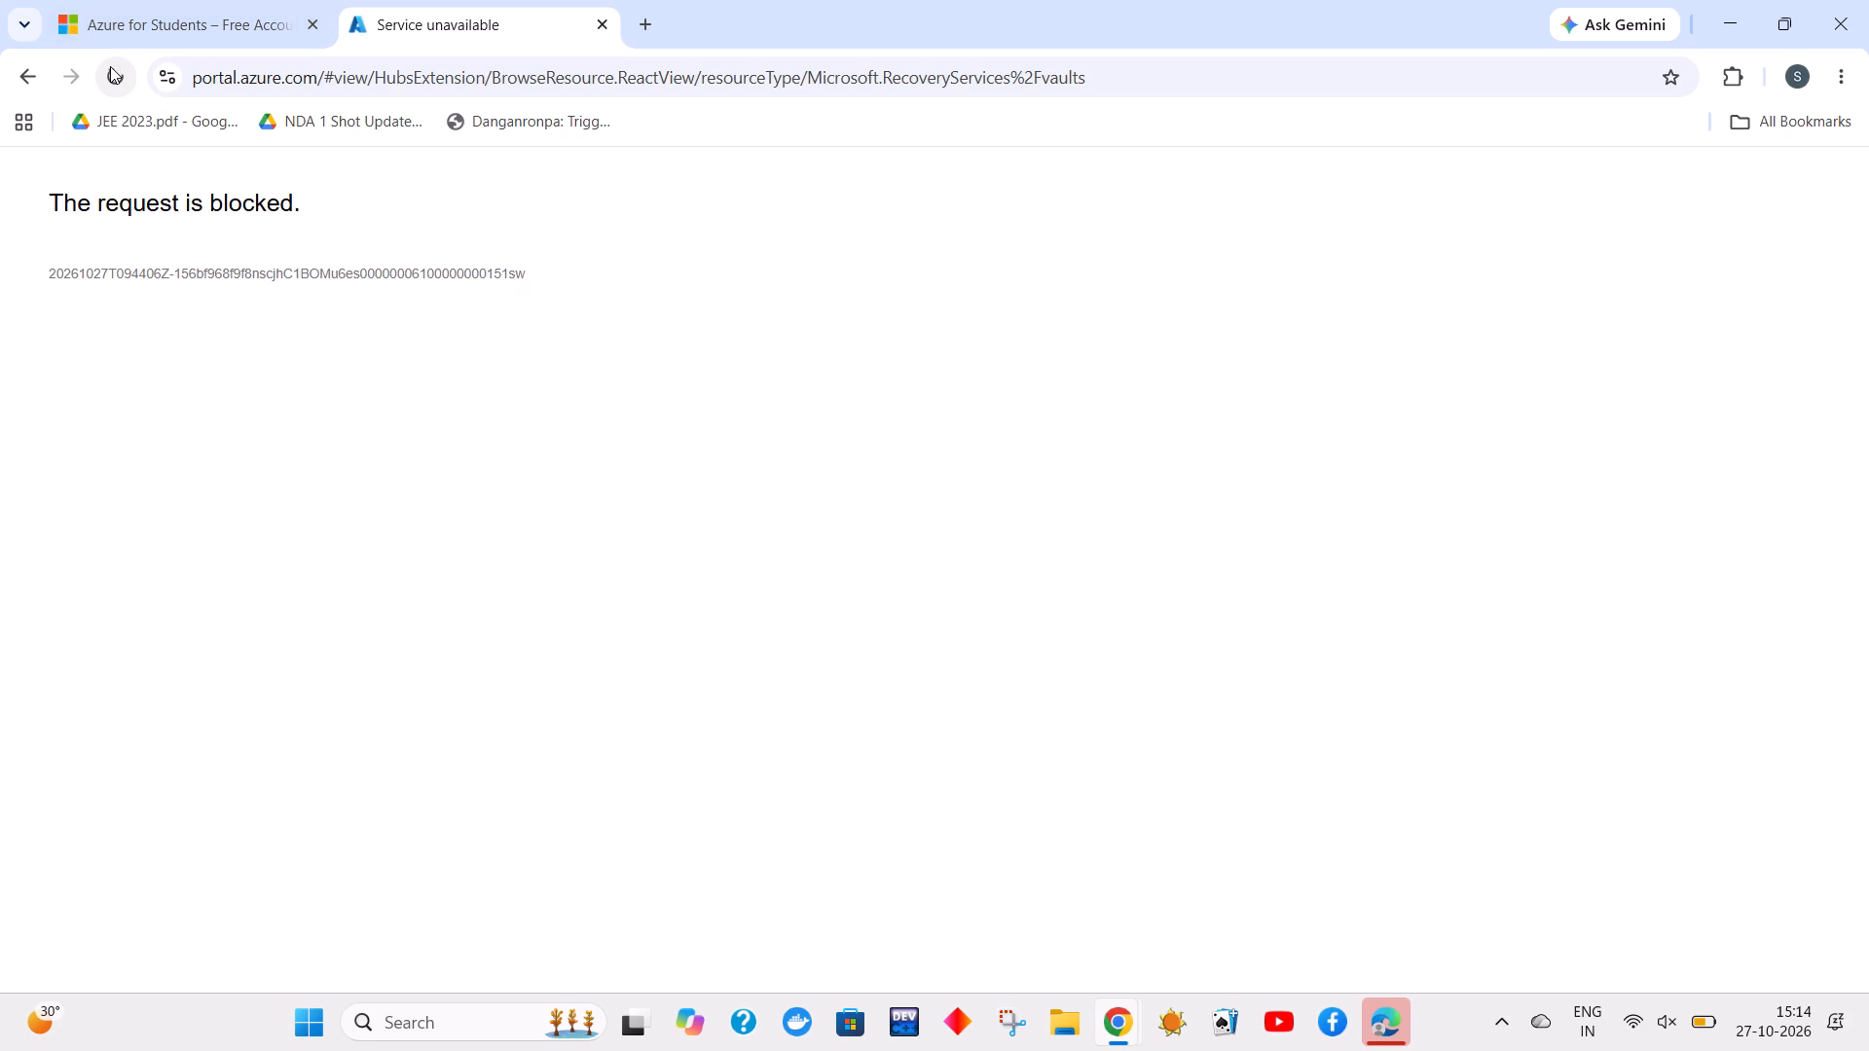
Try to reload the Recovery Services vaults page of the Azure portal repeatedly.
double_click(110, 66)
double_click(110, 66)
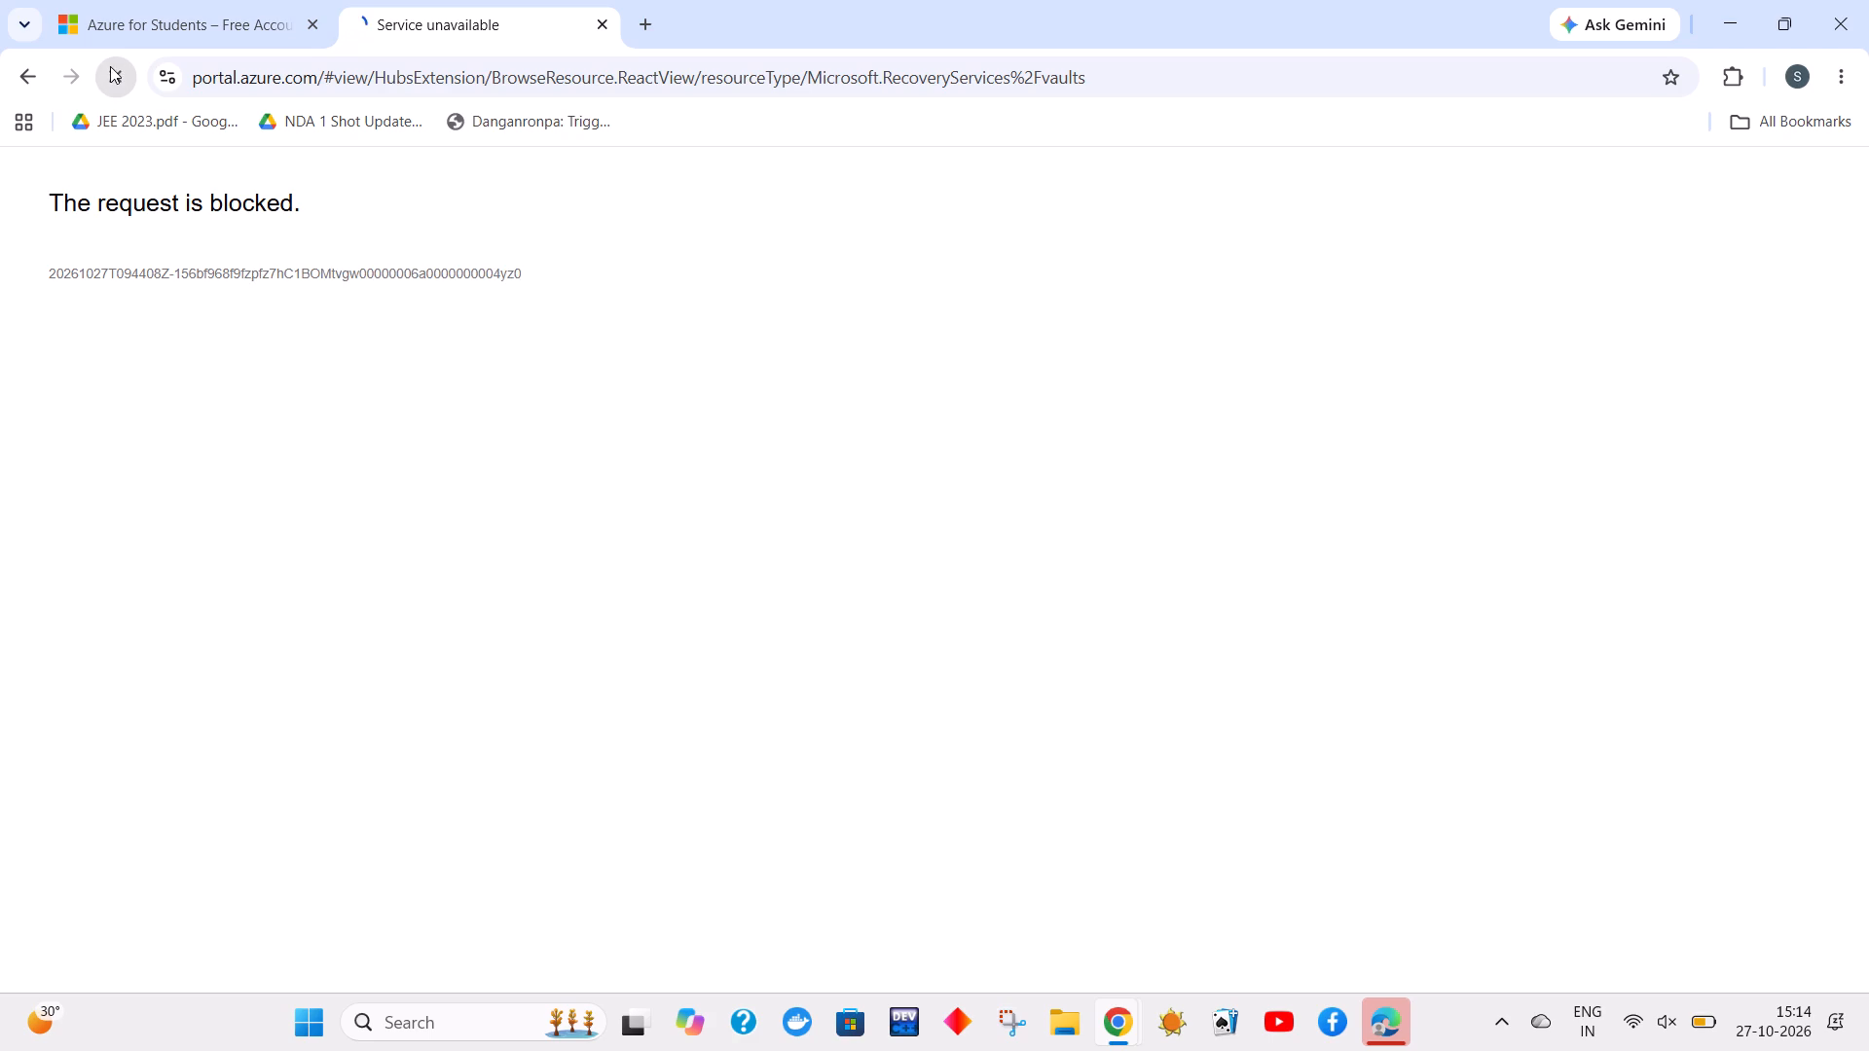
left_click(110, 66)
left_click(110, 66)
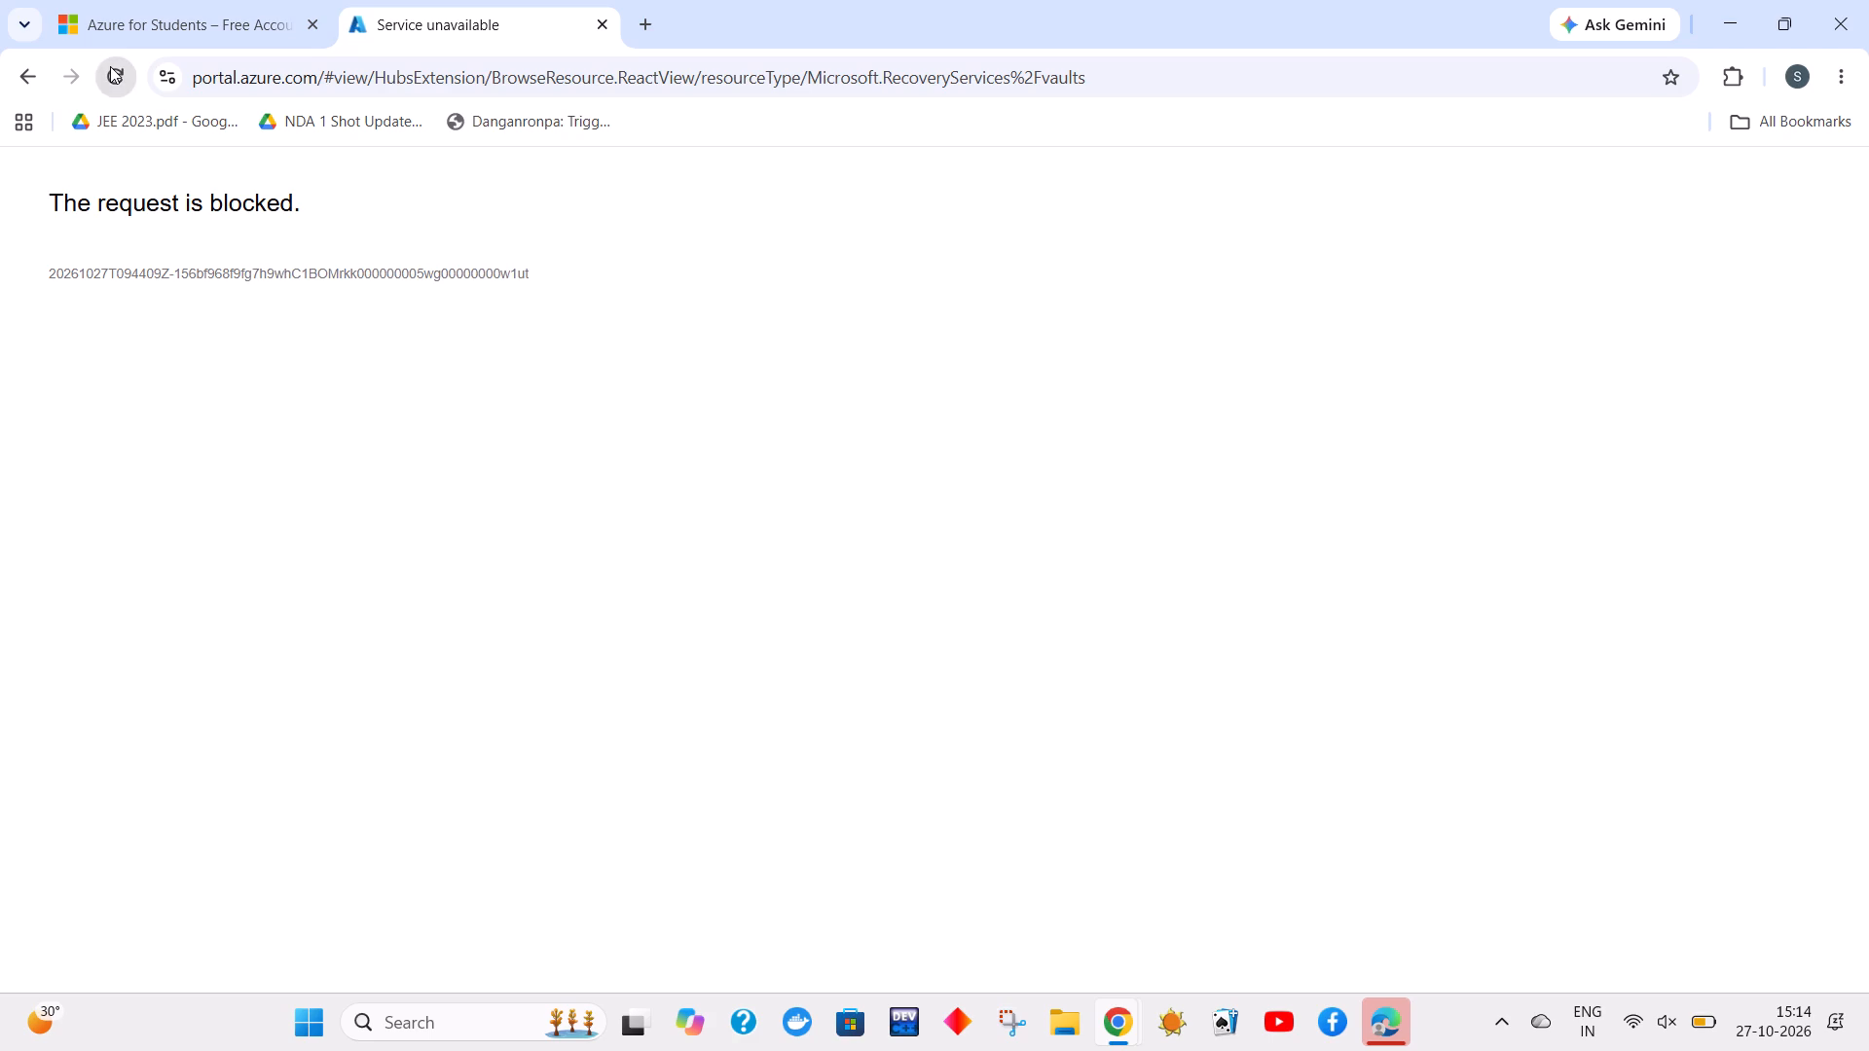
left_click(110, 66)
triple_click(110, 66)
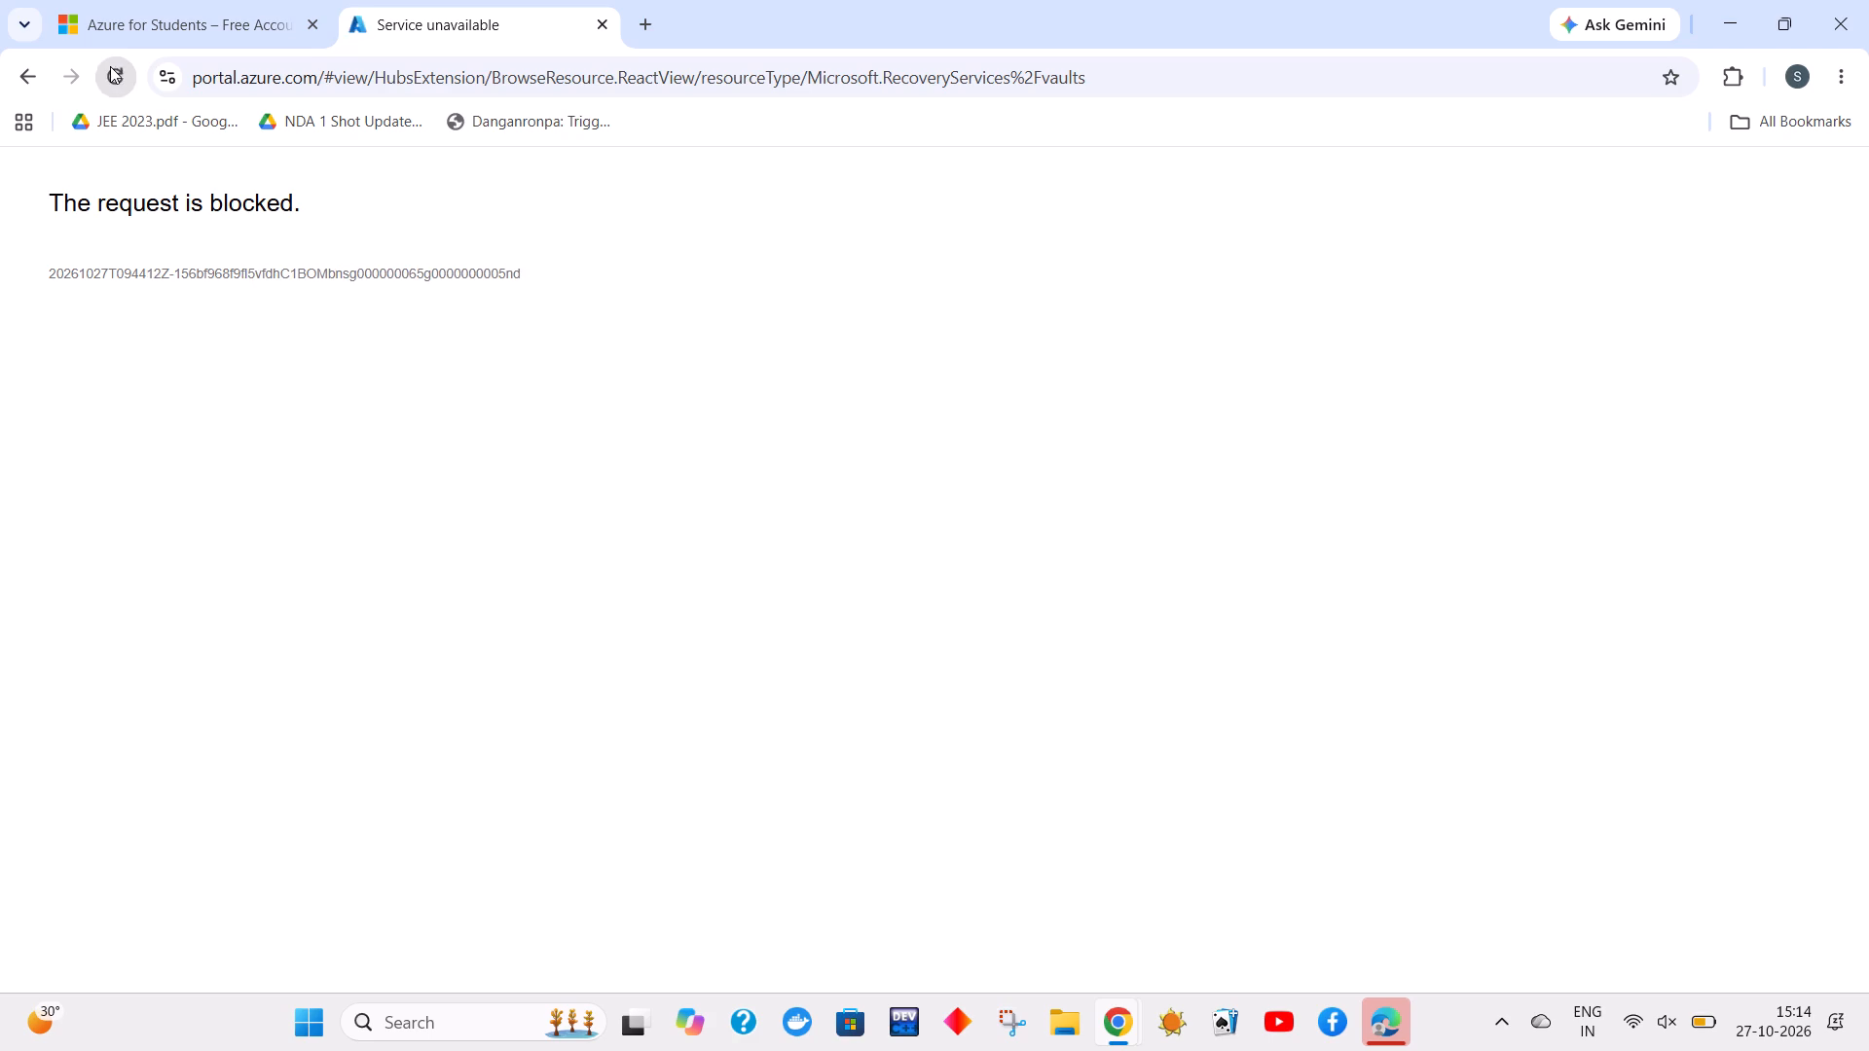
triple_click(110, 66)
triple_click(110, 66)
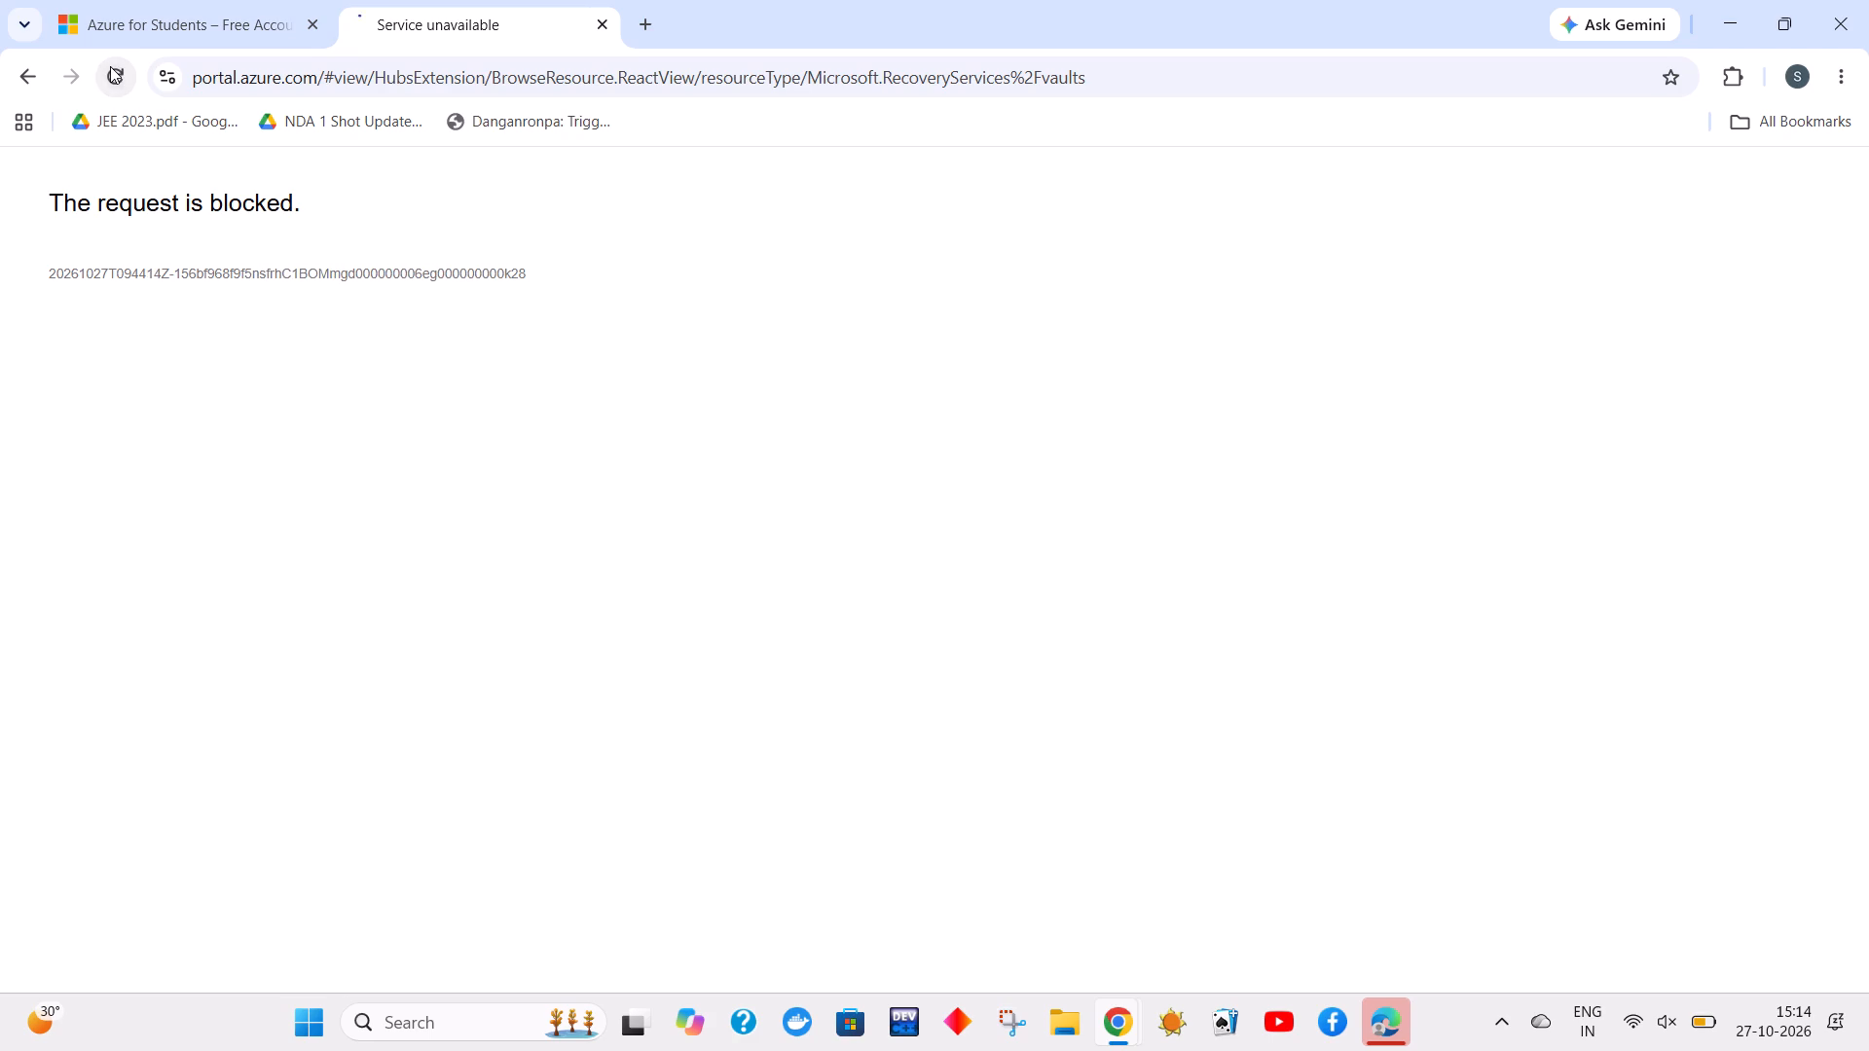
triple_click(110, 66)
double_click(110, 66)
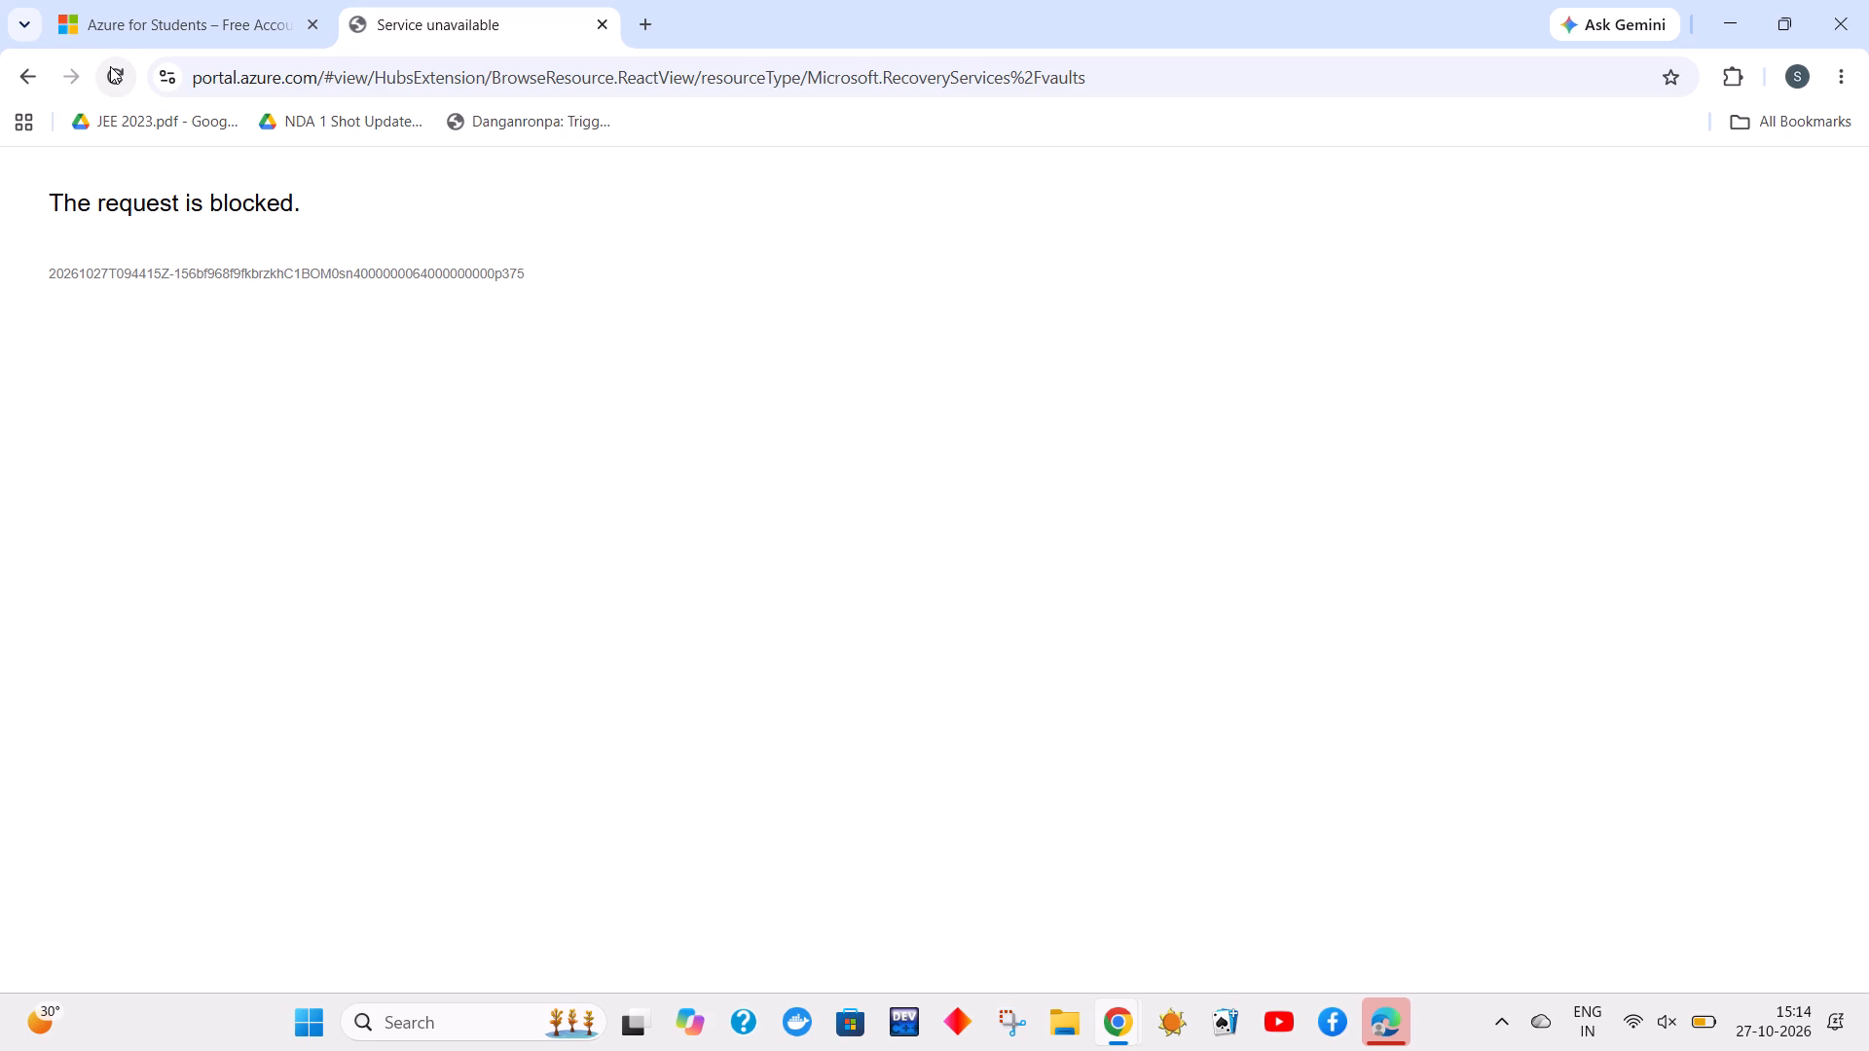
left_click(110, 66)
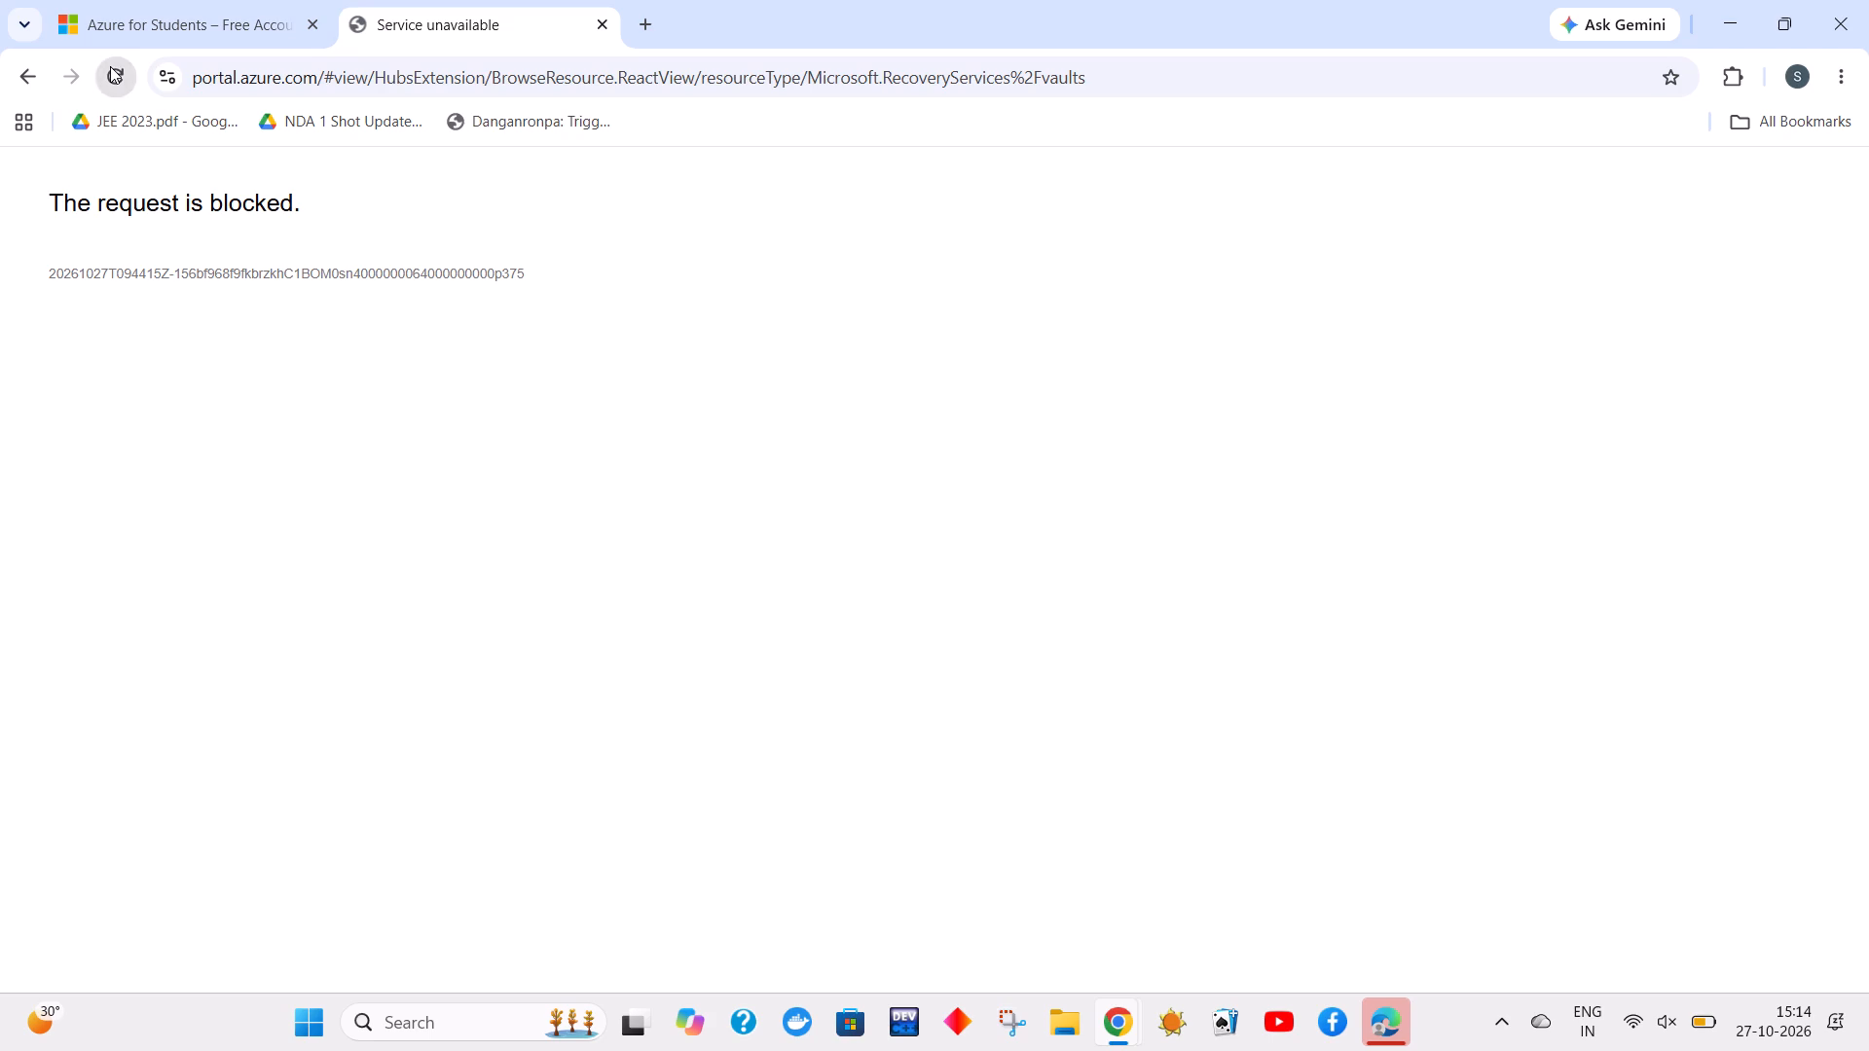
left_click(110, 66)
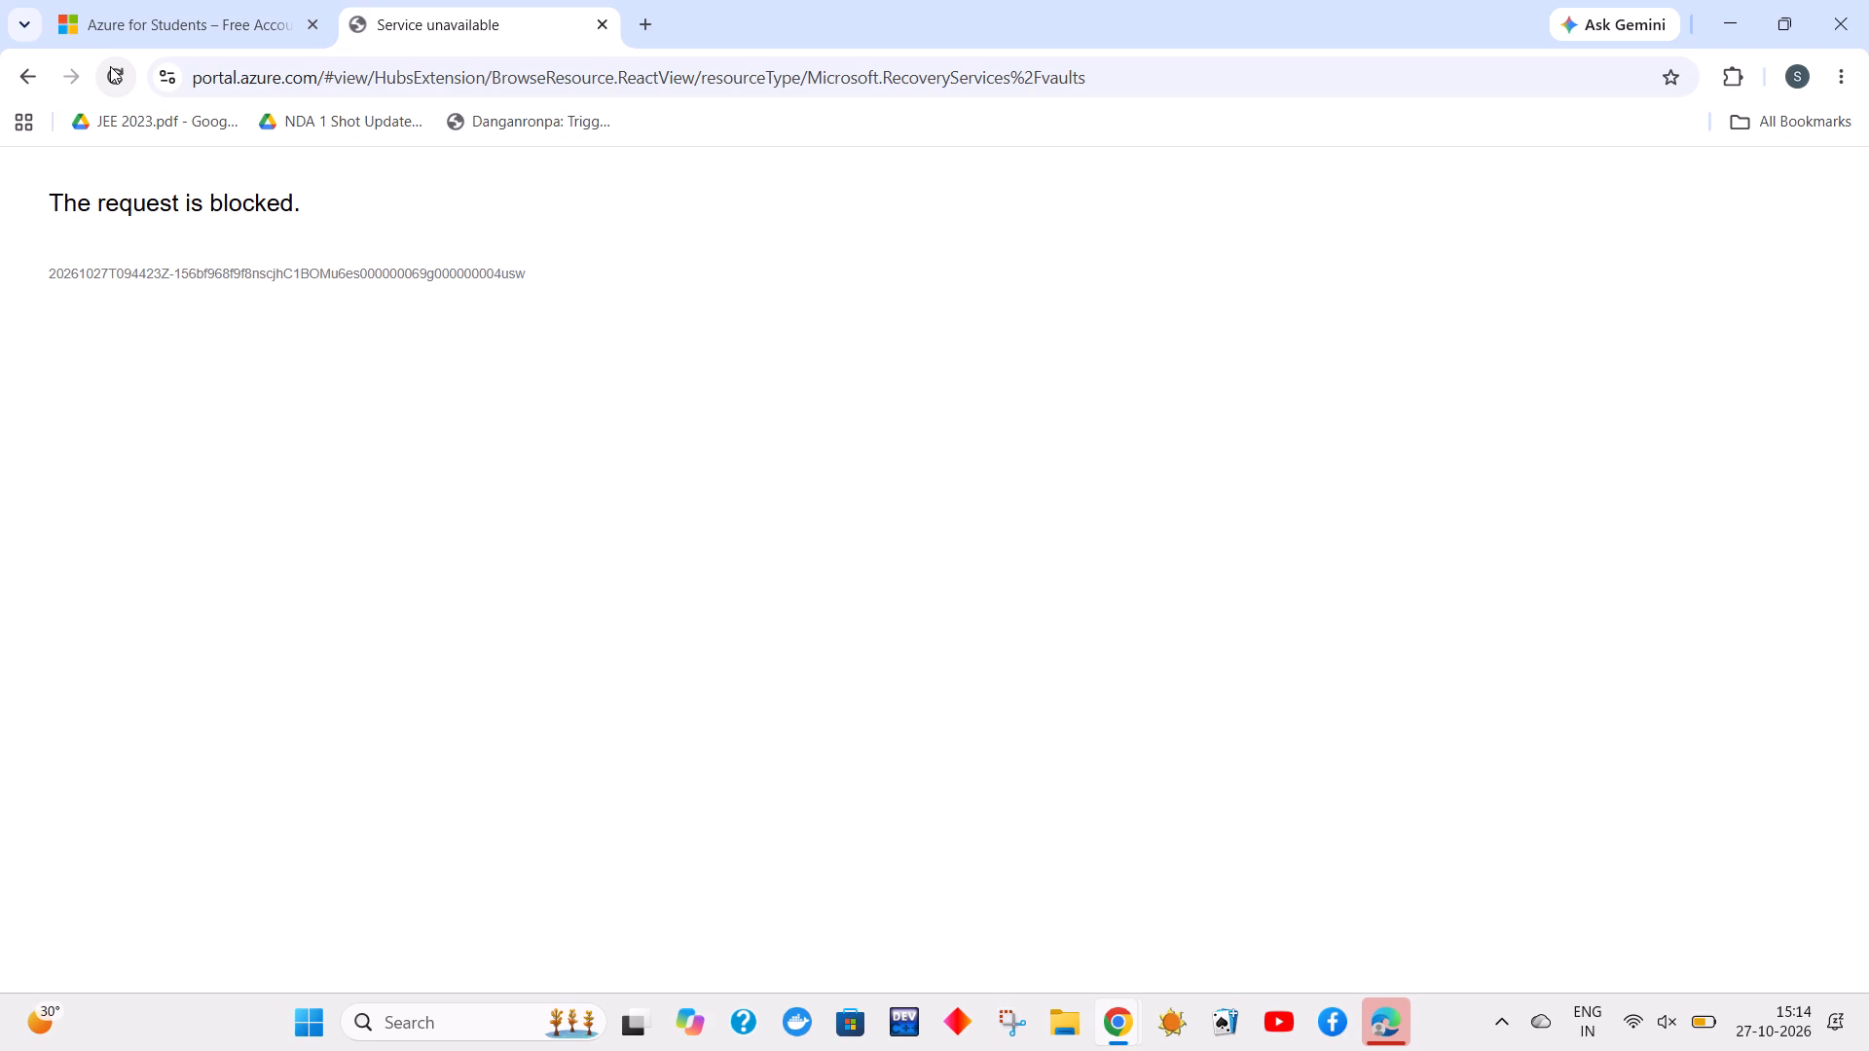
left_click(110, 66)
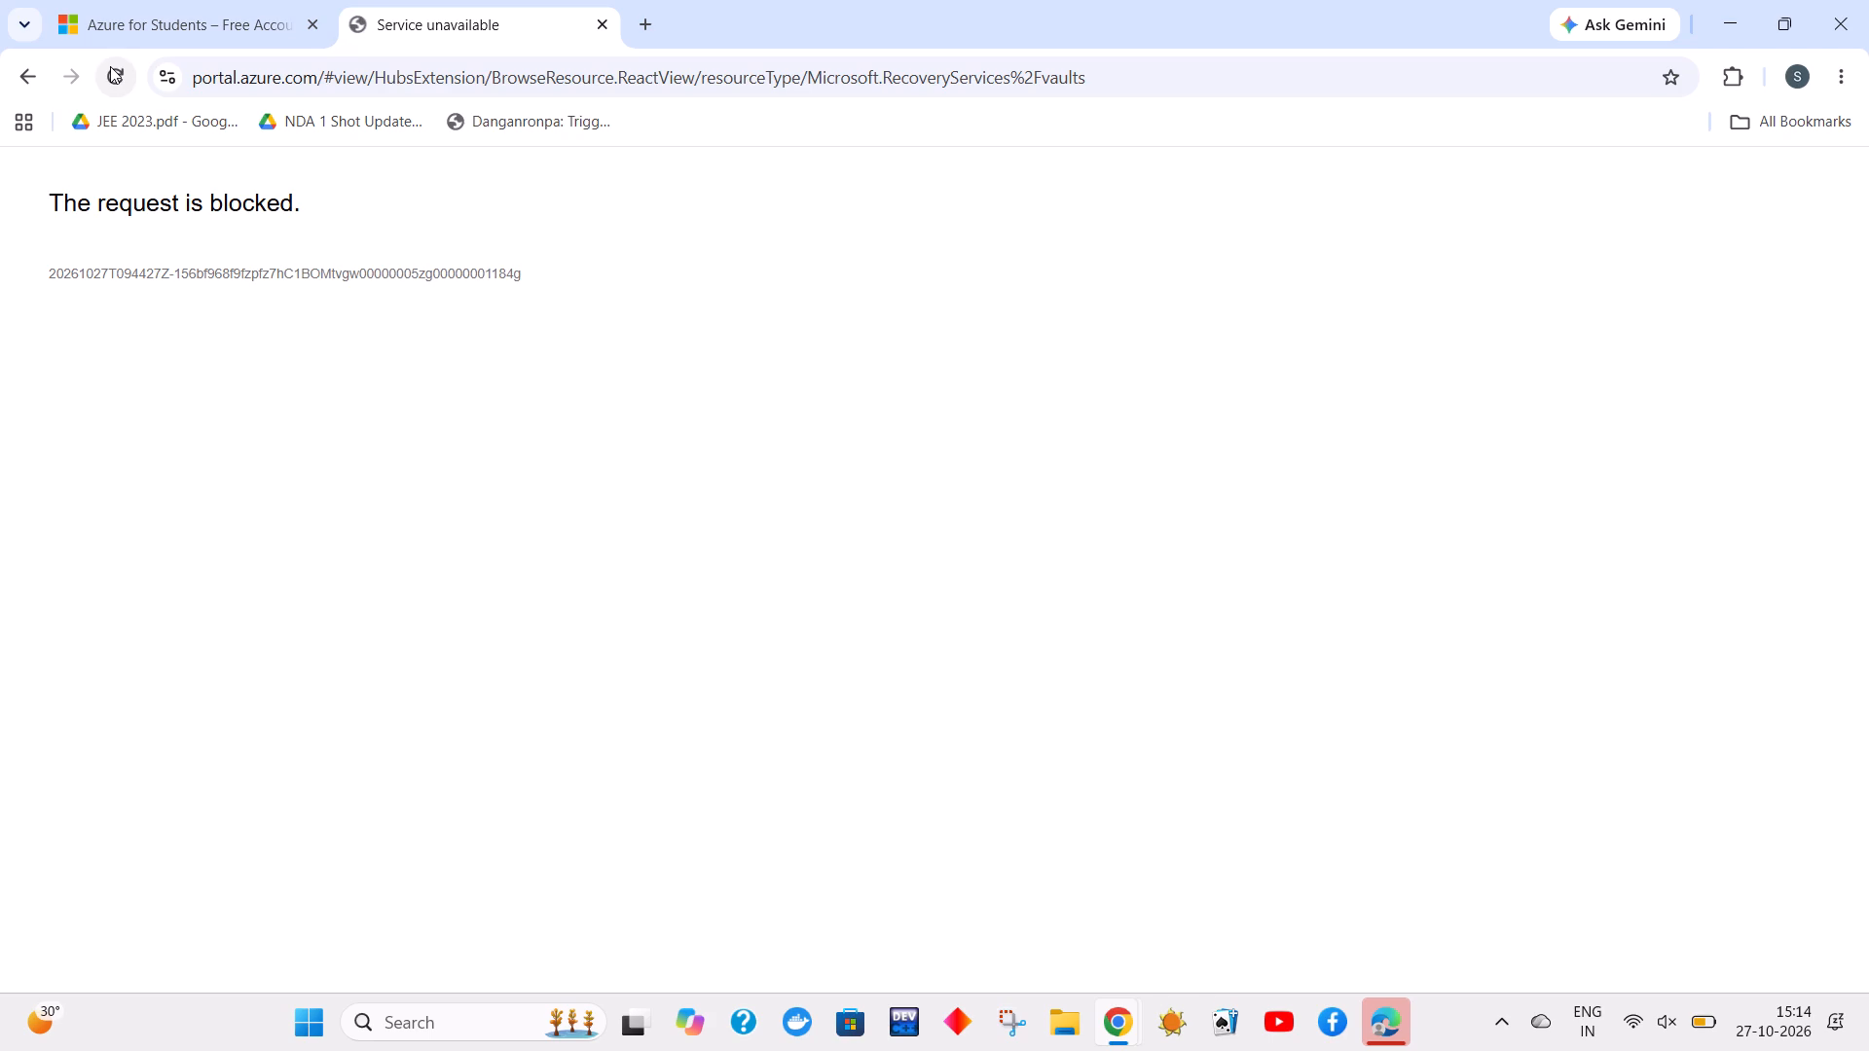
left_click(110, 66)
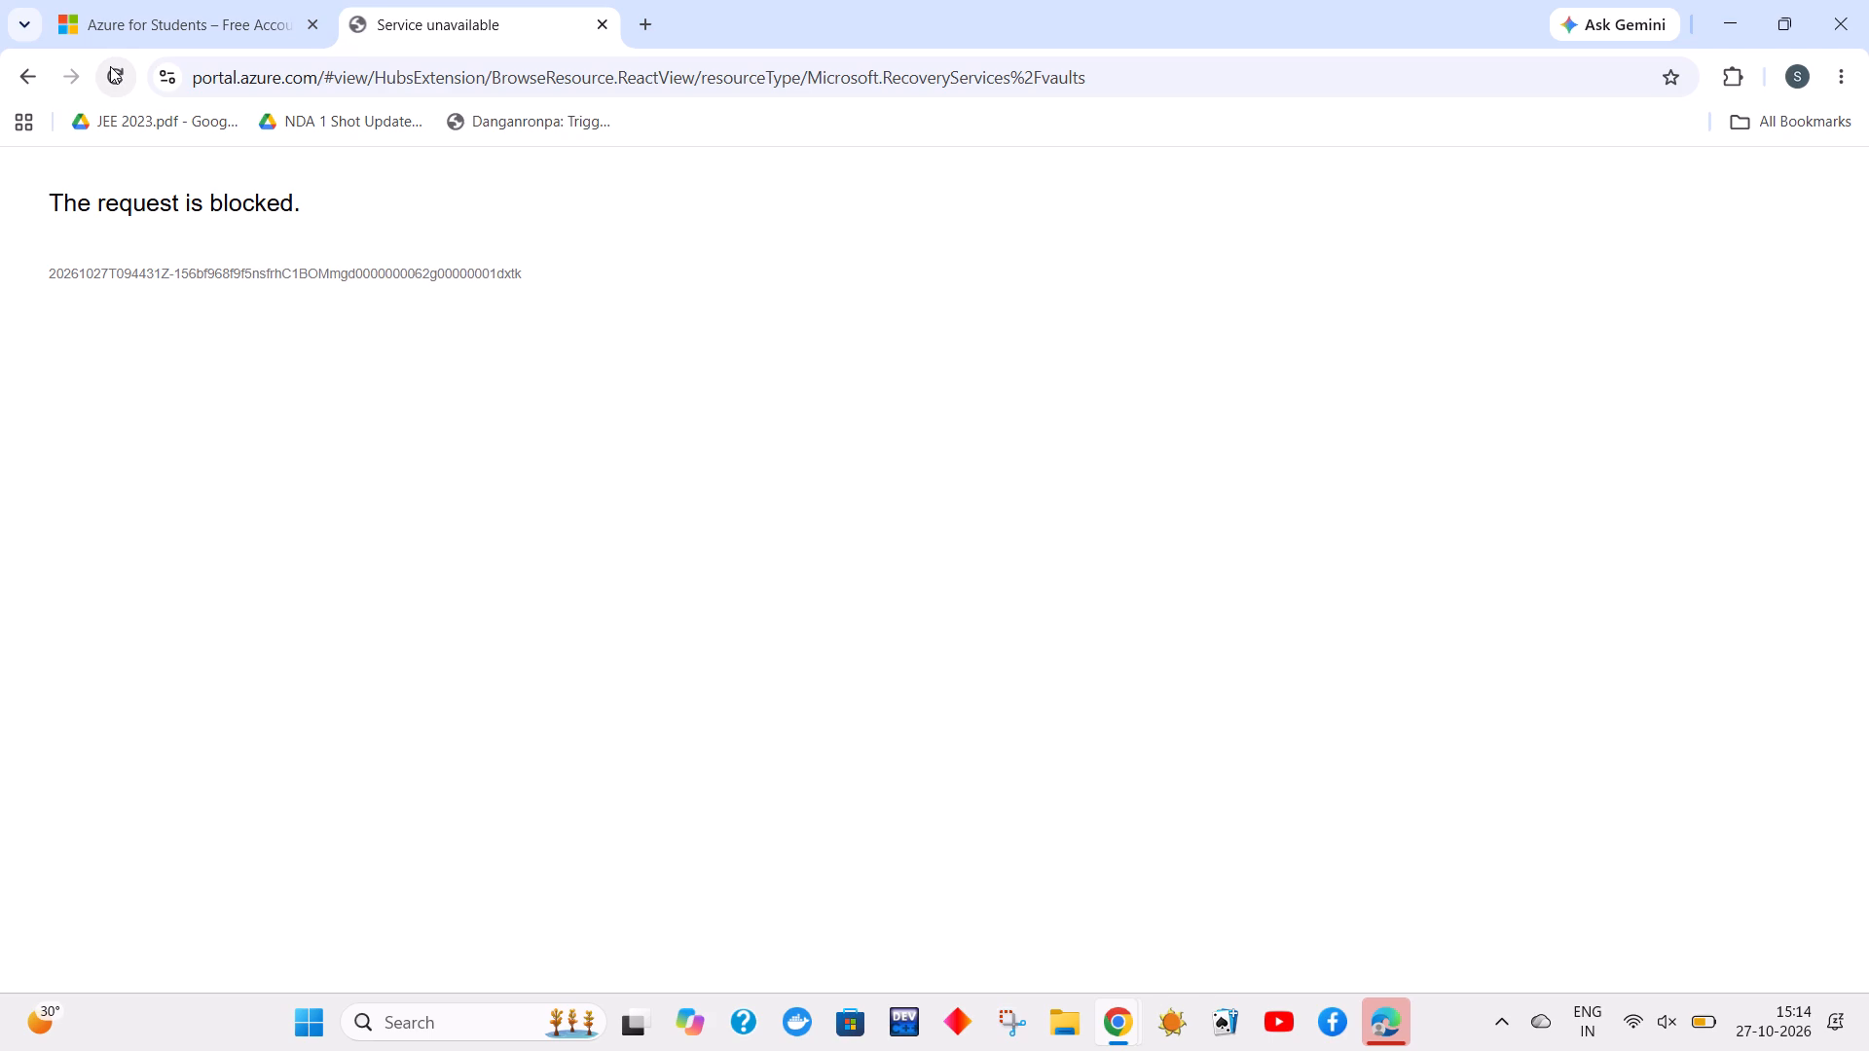
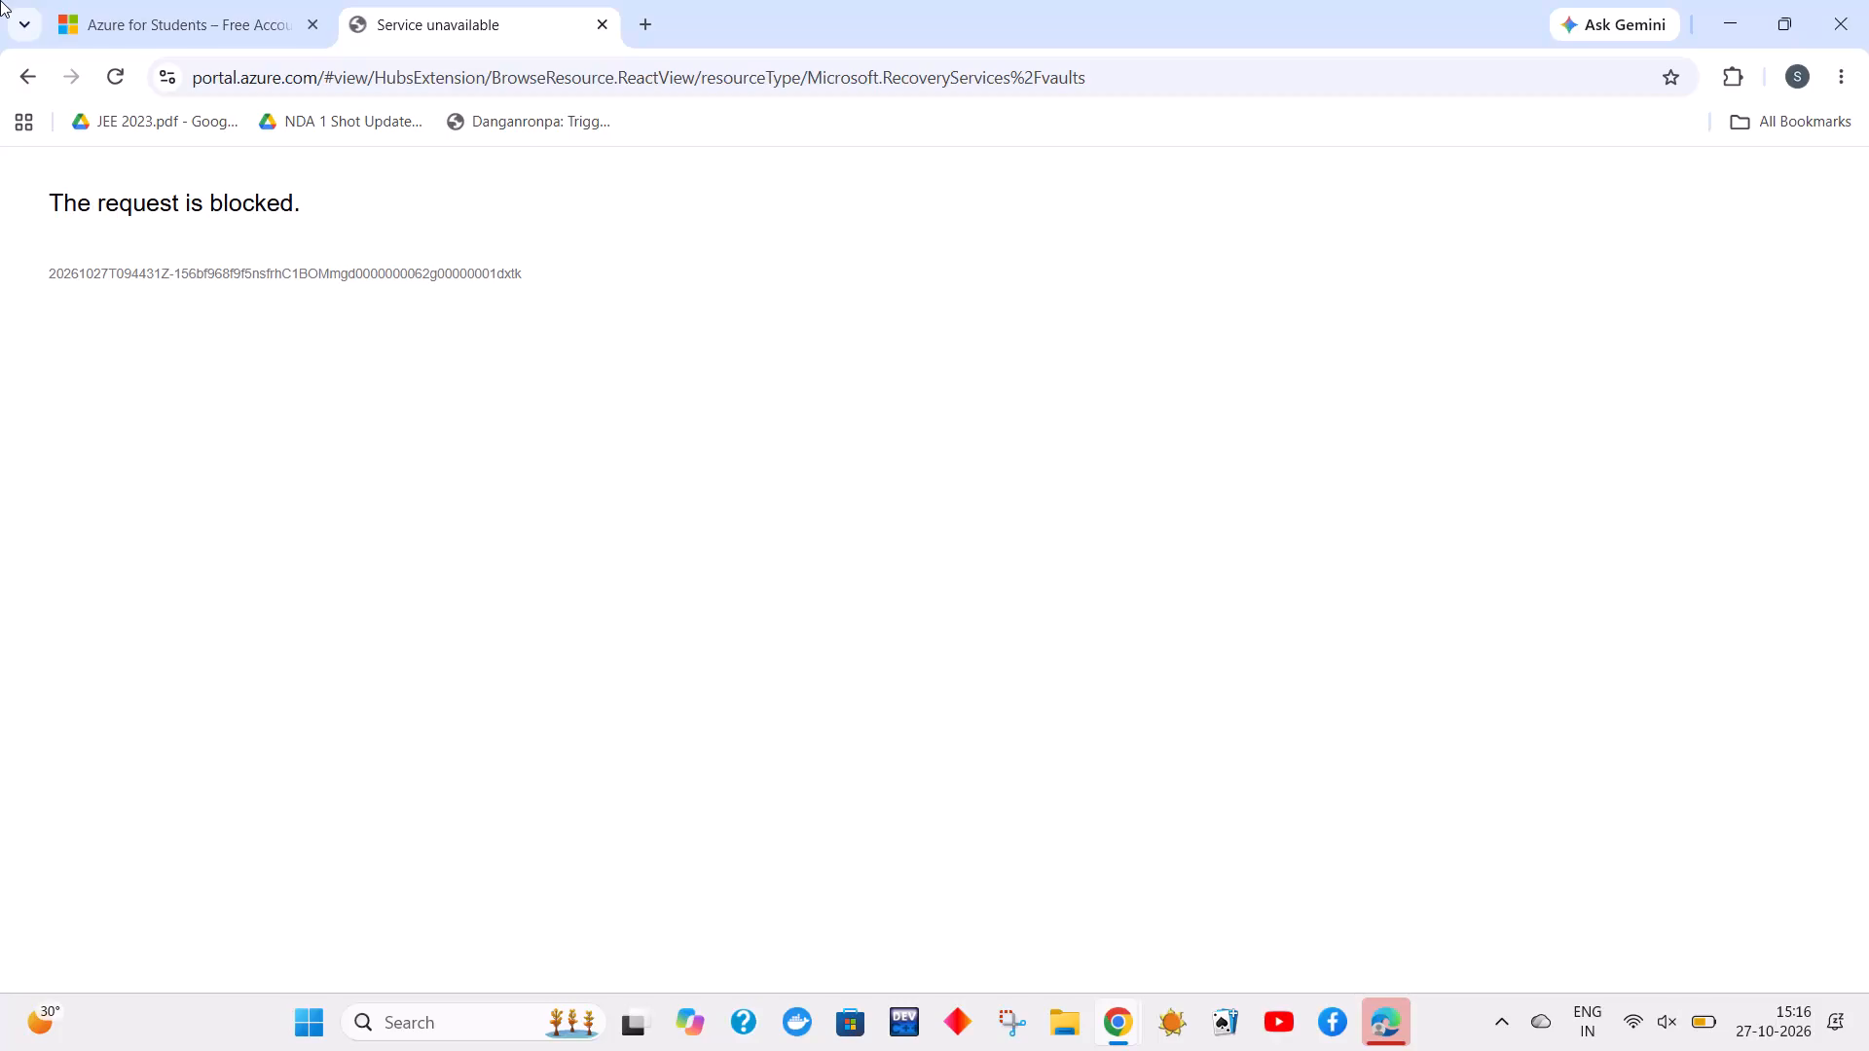
Try once more to reload the Recovery Services vaults page of the Azure portal.
left_click(112, 74)
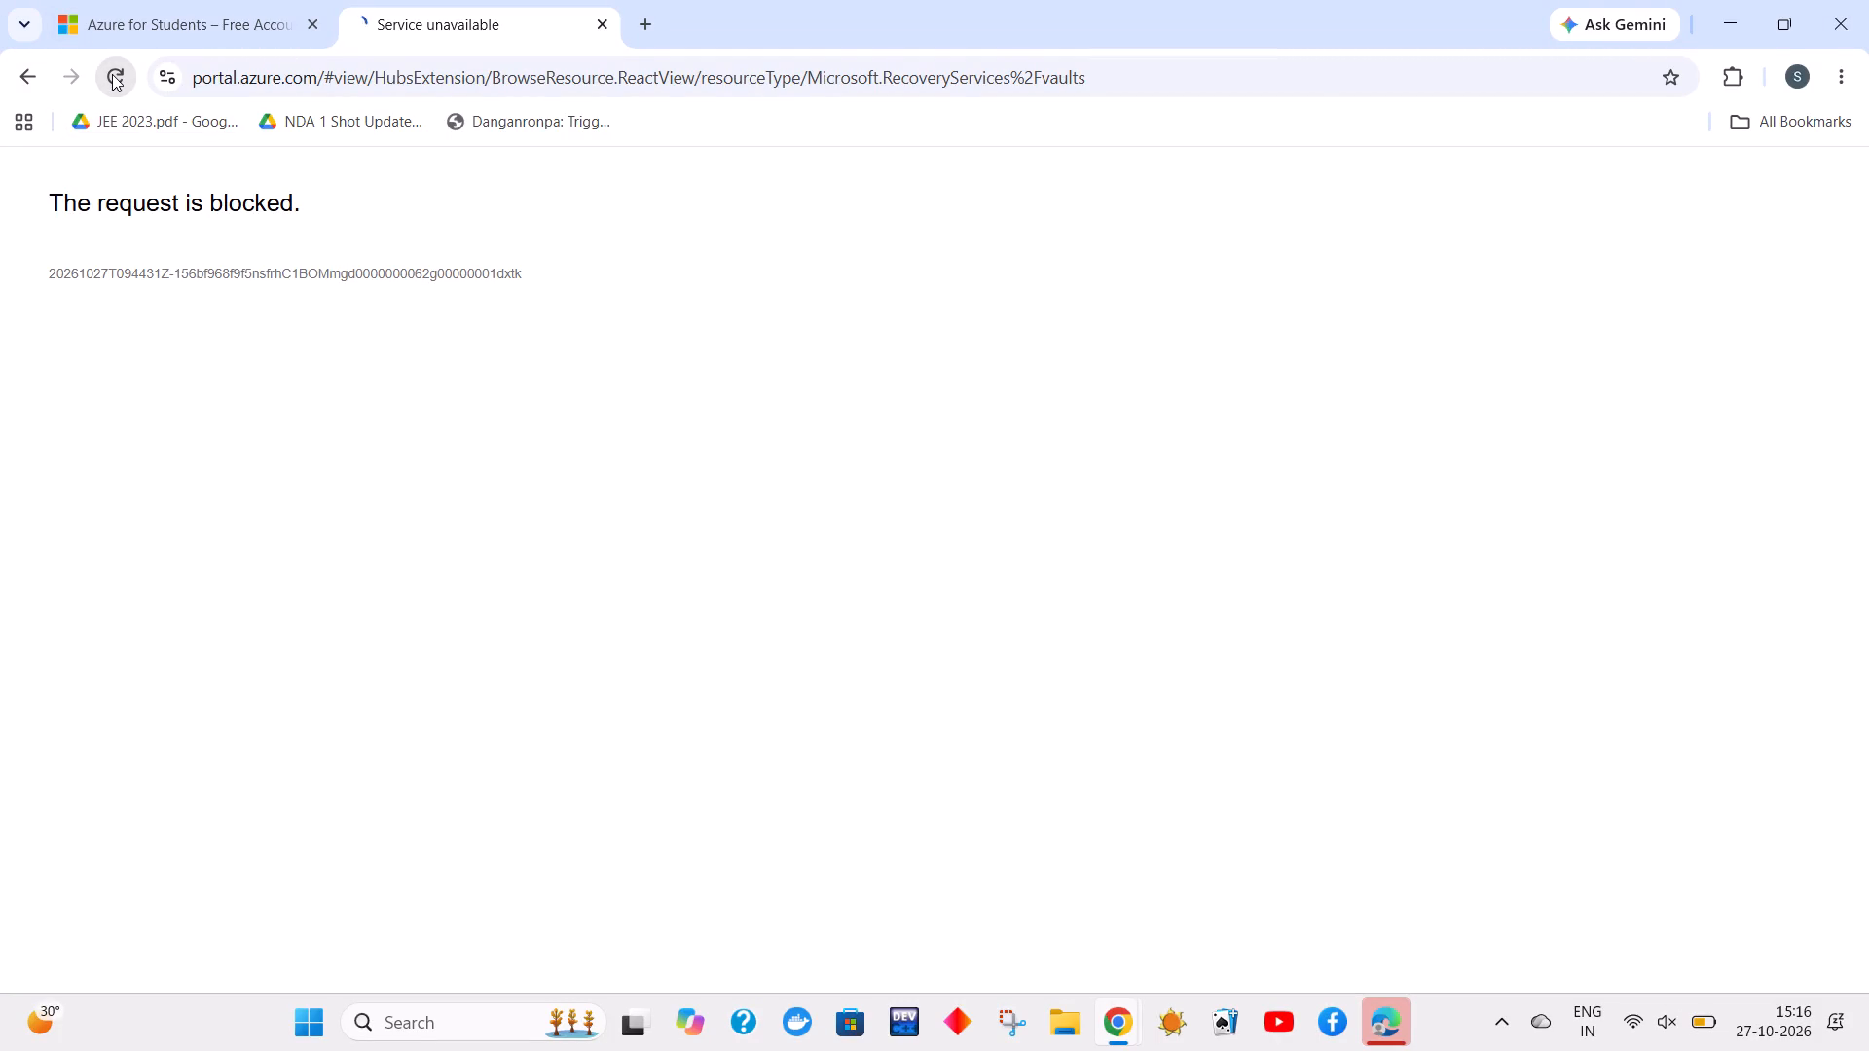